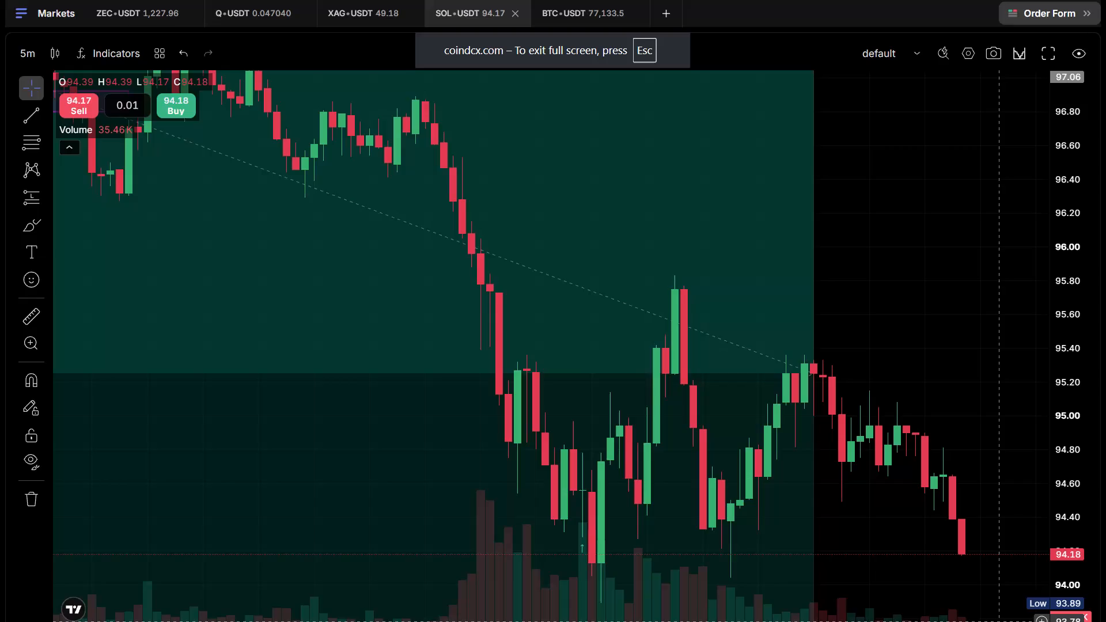
Leave the full-screen chart to lower the display brightness to about half, and return the chart to full screen.
click(1044, 50)
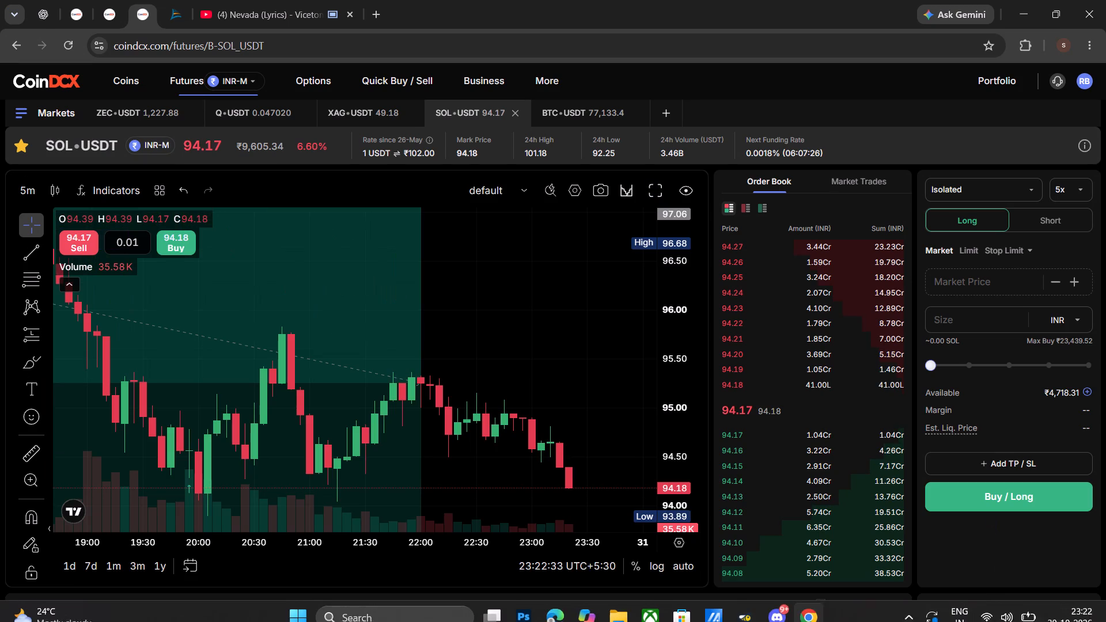
click(1017, 614)
click(998, 601)
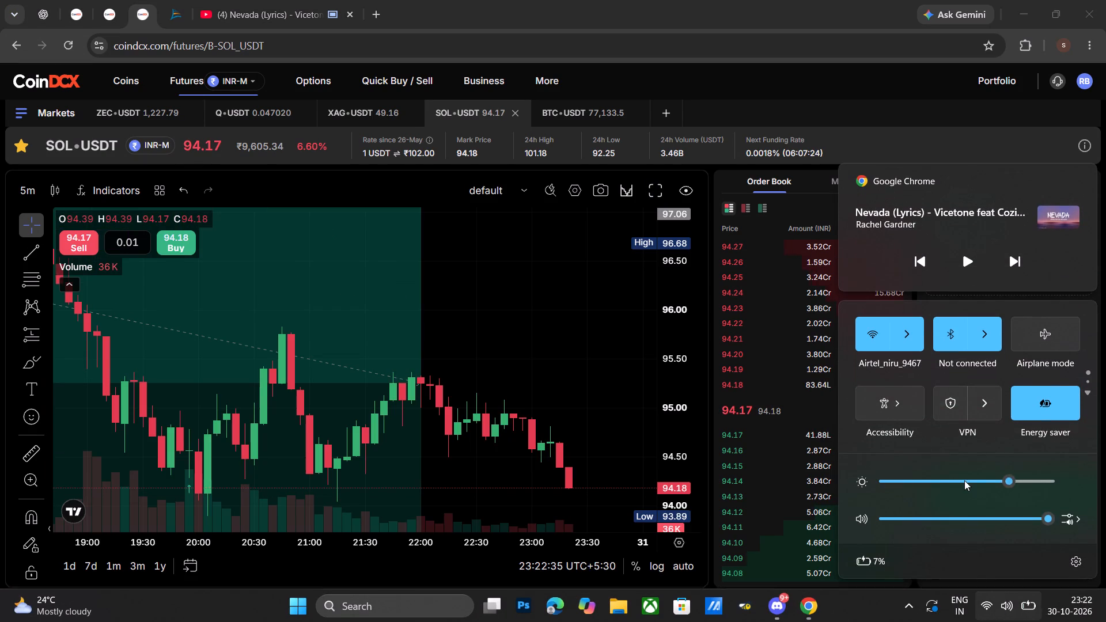
click(964, 480)
click(654, 187)
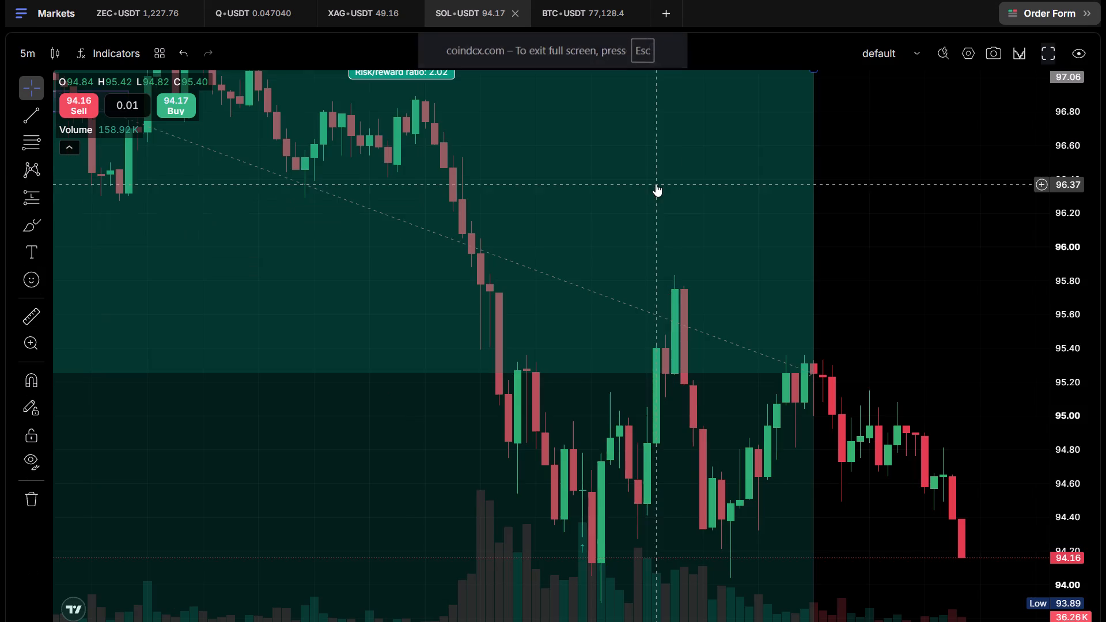
Examine the wider 5-minute SOL-USDT price action around the short position, the trendline and the marked price zones.
scroll(908, 408, down, 2)
drag(1065, 200, 1069, 407)
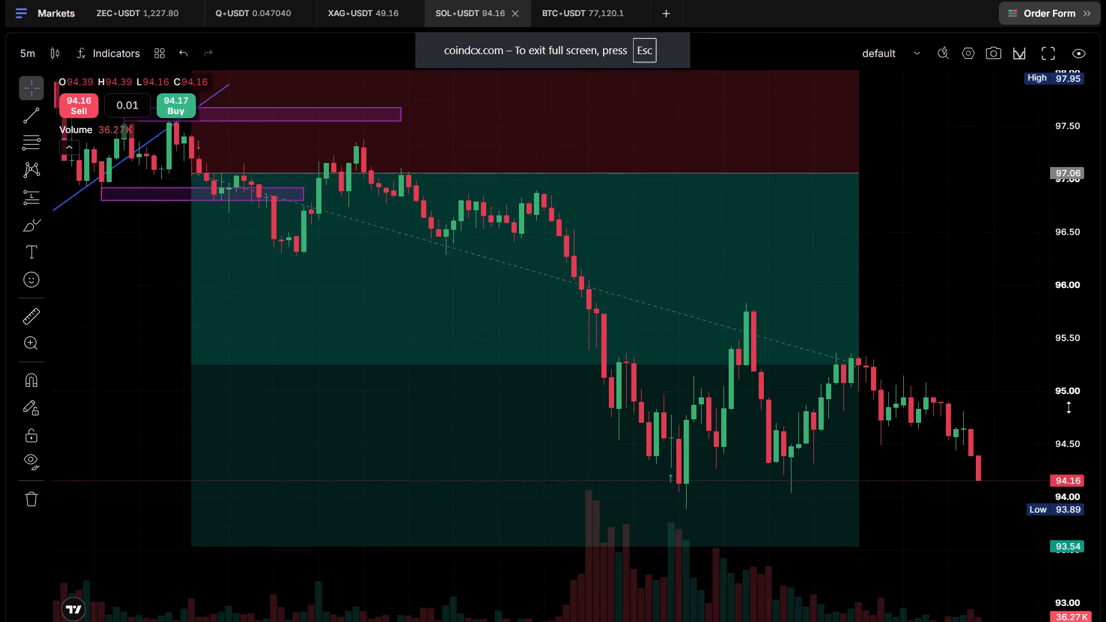
drag(1069, 407, 1060, 464)
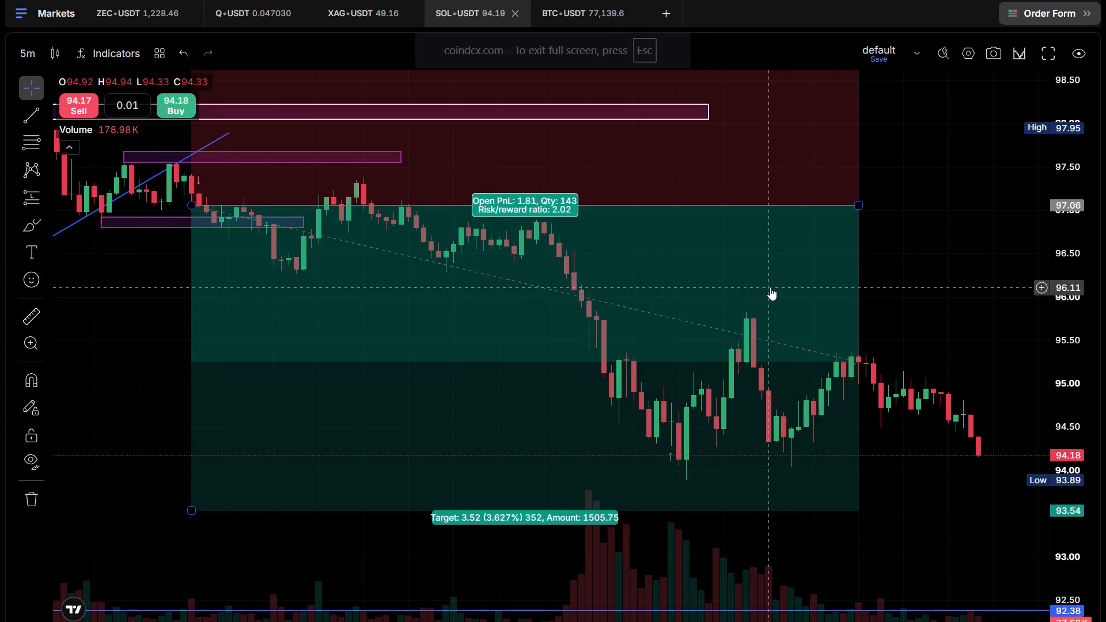
scroll(770, 287, down, 8)
click(885, 251)
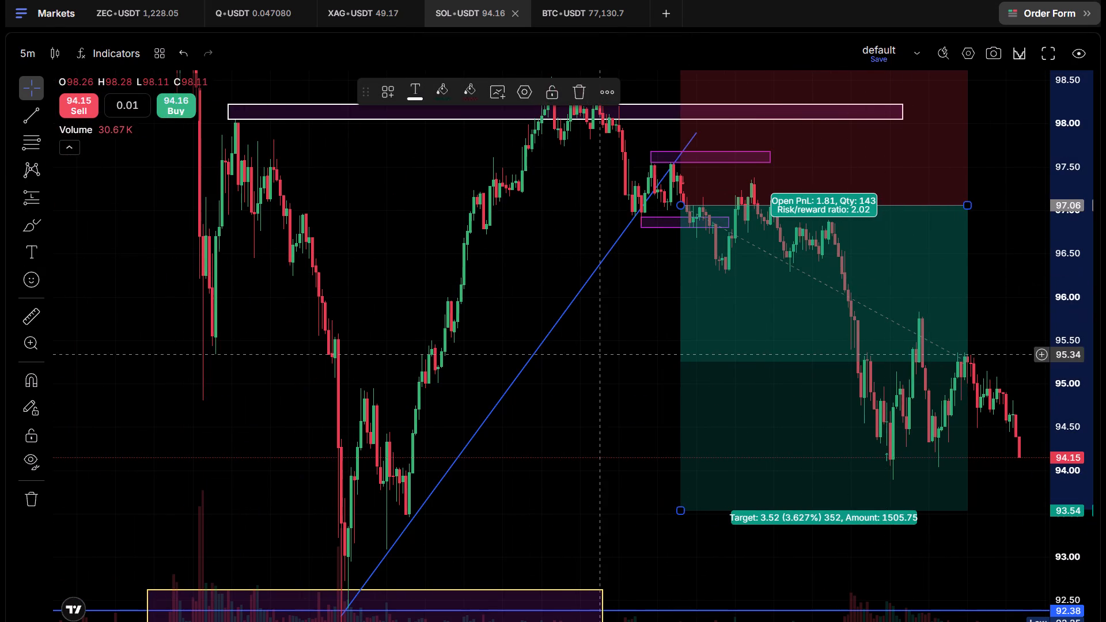
right_click(600, 354)
right_click(609, 359)
right_click(609, 359)
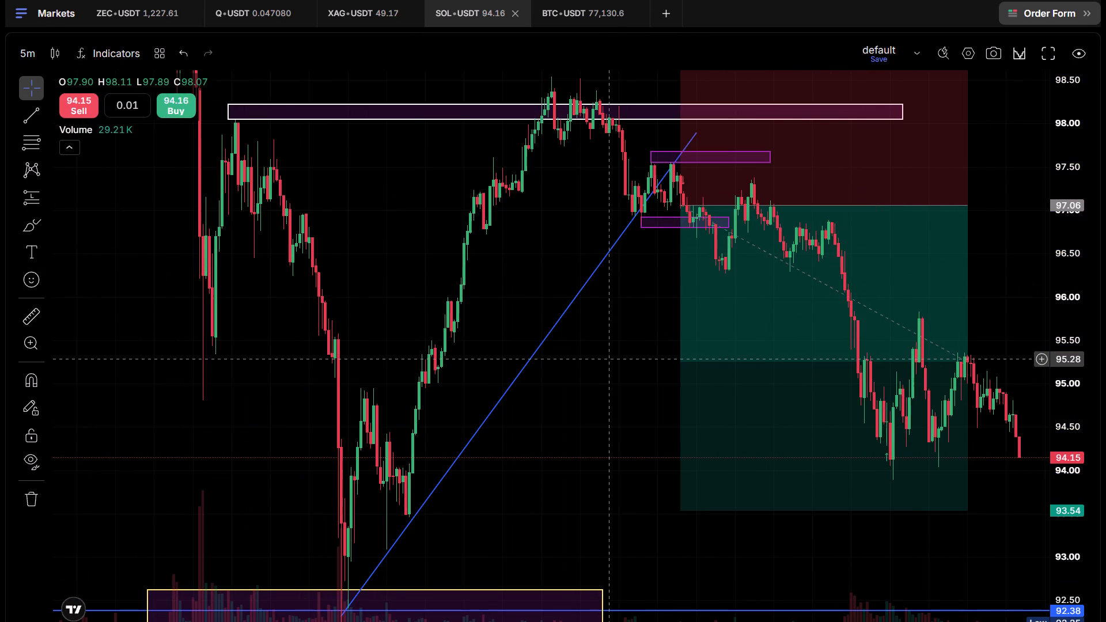
right_click(589, 339)
right_click(537, 510)
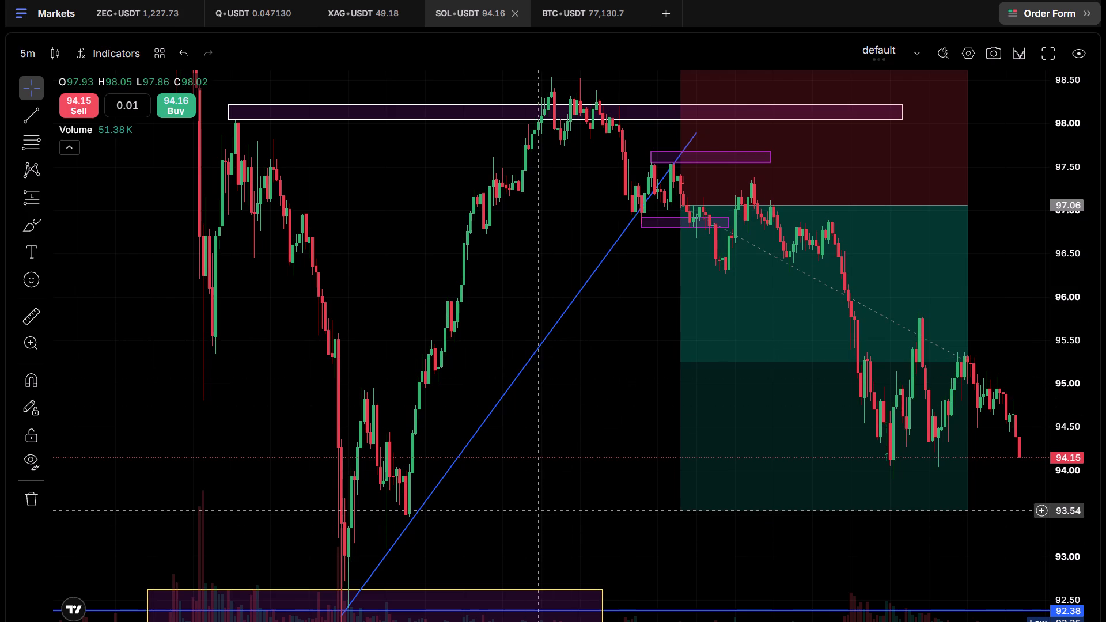
Remove all existing drawings from the SOL-USDT 5-minute chart and dismiss the chart-values tip.
right_click(537, 510)
drag(367, 221, 800, 503)
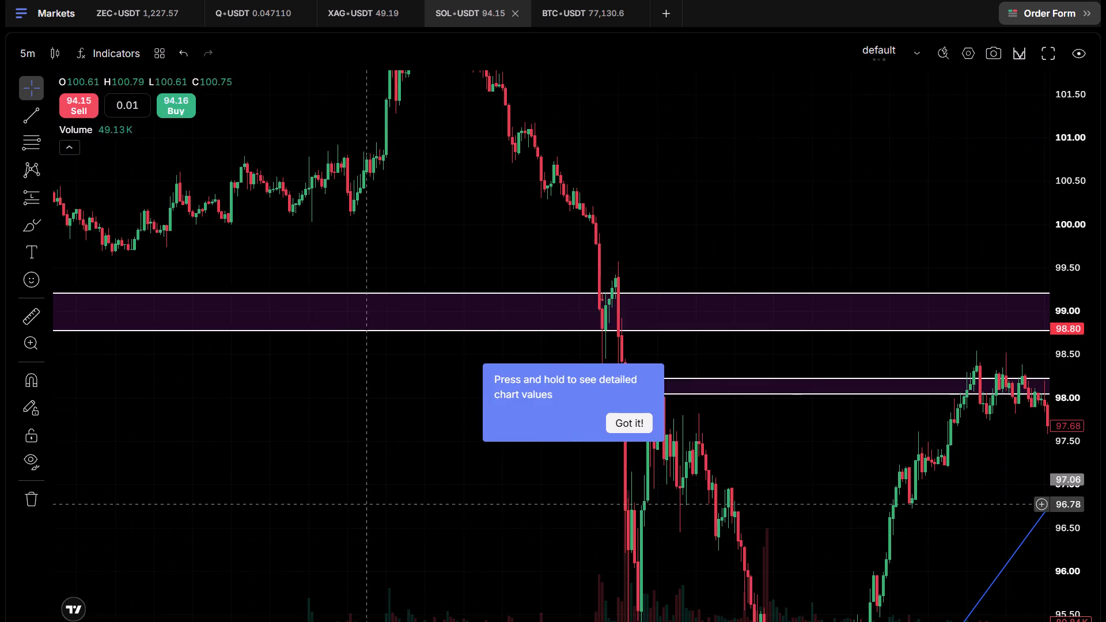
right_click(360, 403)
click(417, 571)
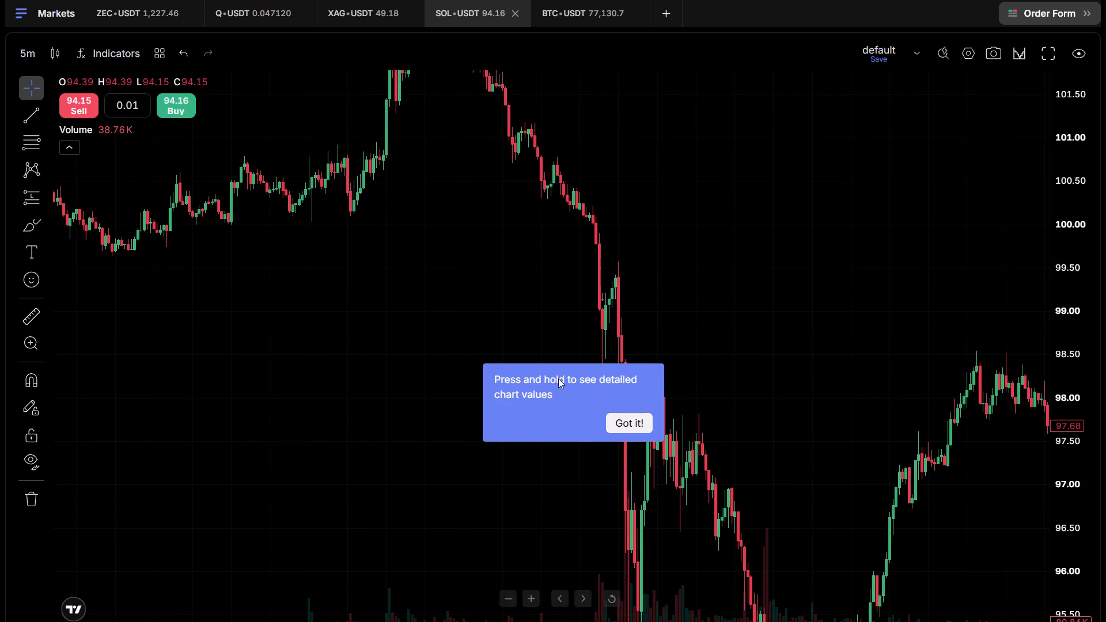
click(642, 427)
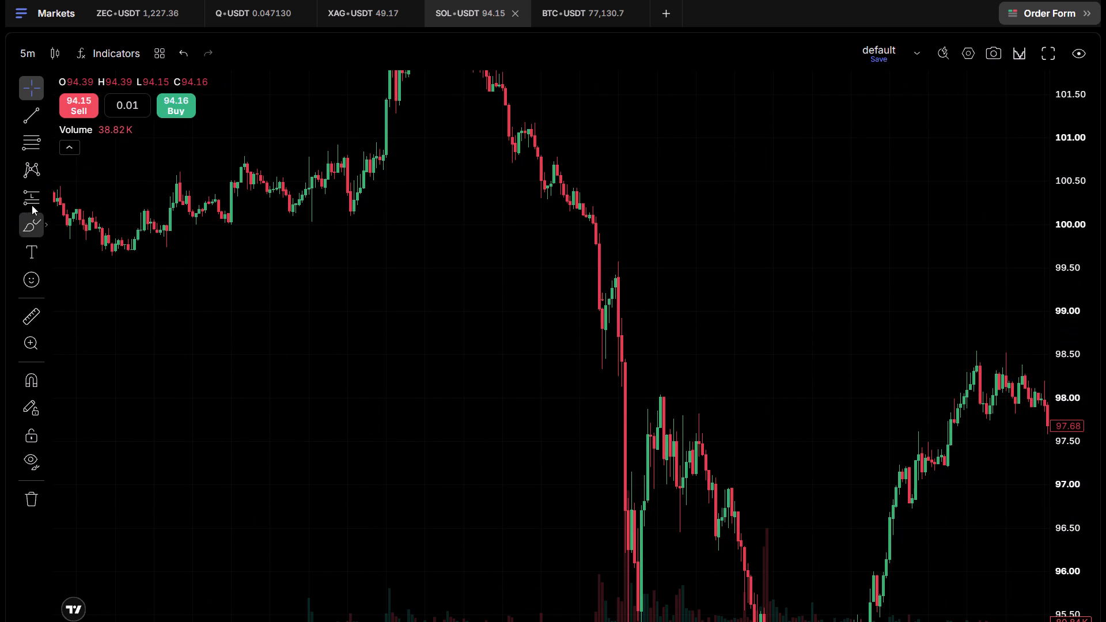
Place a Short position with its entry at about 100.13, at the low just before the sharp rally.
click(28, 201)
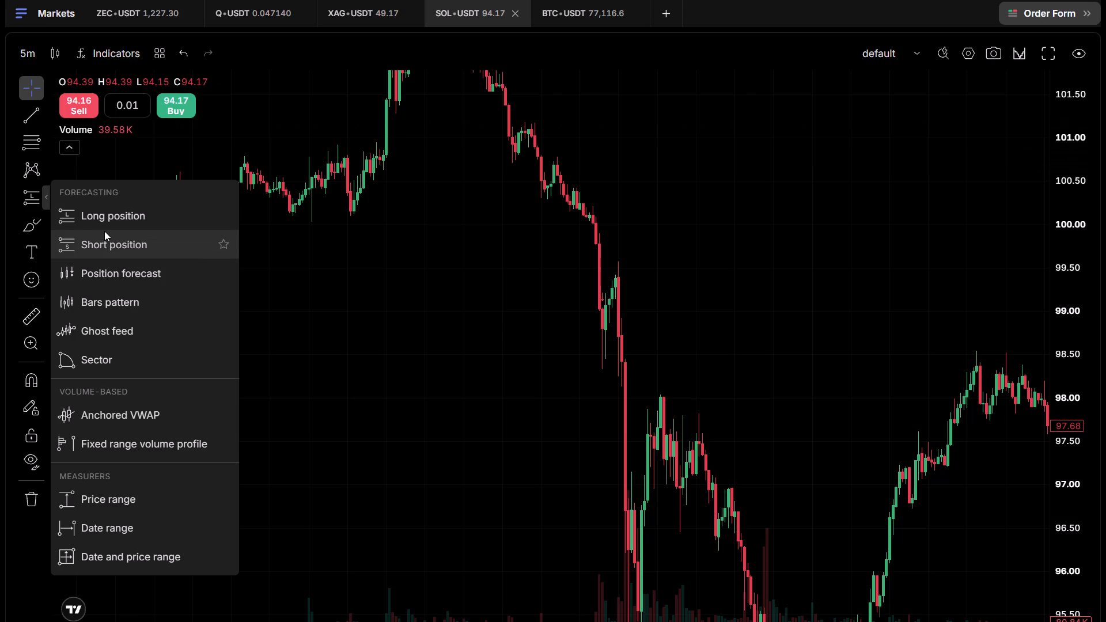
click(100, 249)
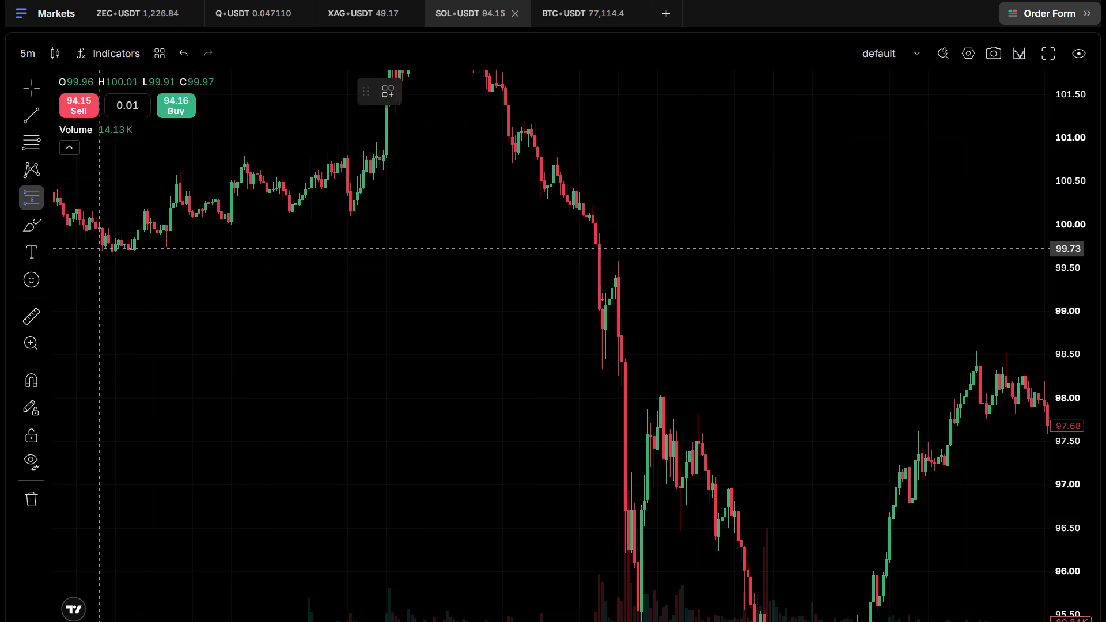
click(349, 213)
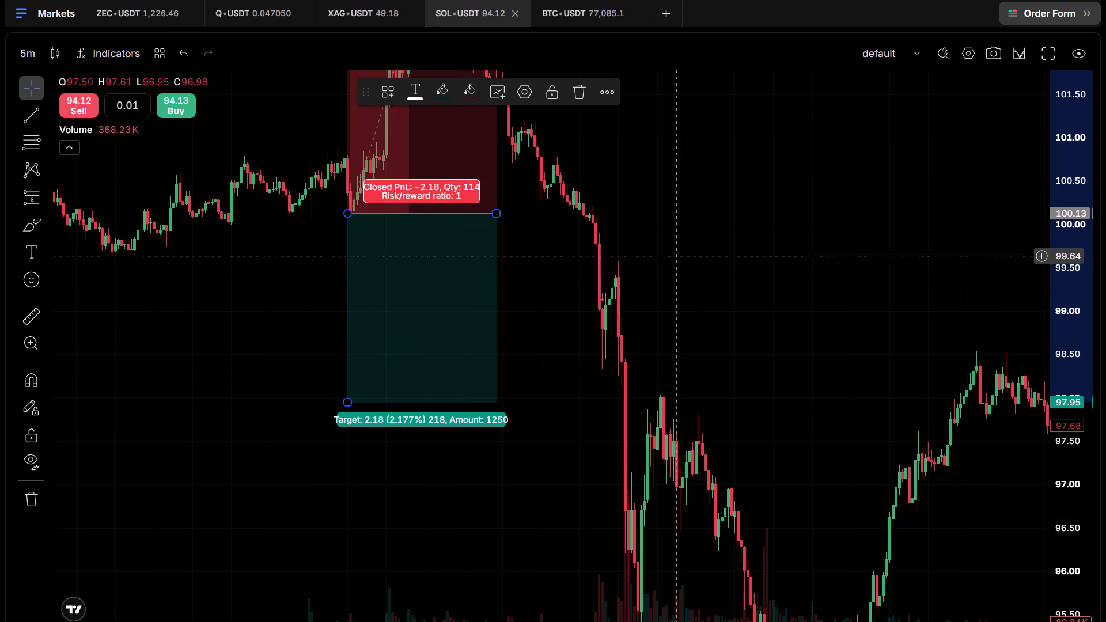
Adjust the short position's stop level to about 100.92, just above the highs preceding the entry.
scroll(575, 236, up, 9)
drag(318, 189, 929, 245)
drag(573, 277, 946, 333)
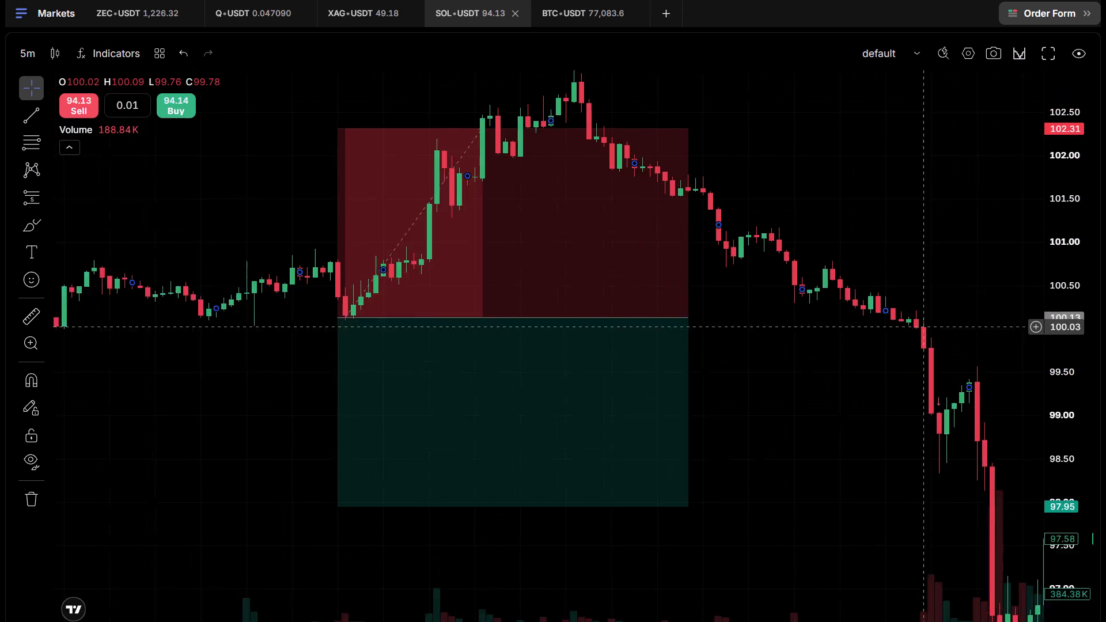
drag(946, 333, 979, 342)
drag(862, 177, 916, 127)
scroll(862, 235, up, 4)
drag(783, 157, 978, 291)
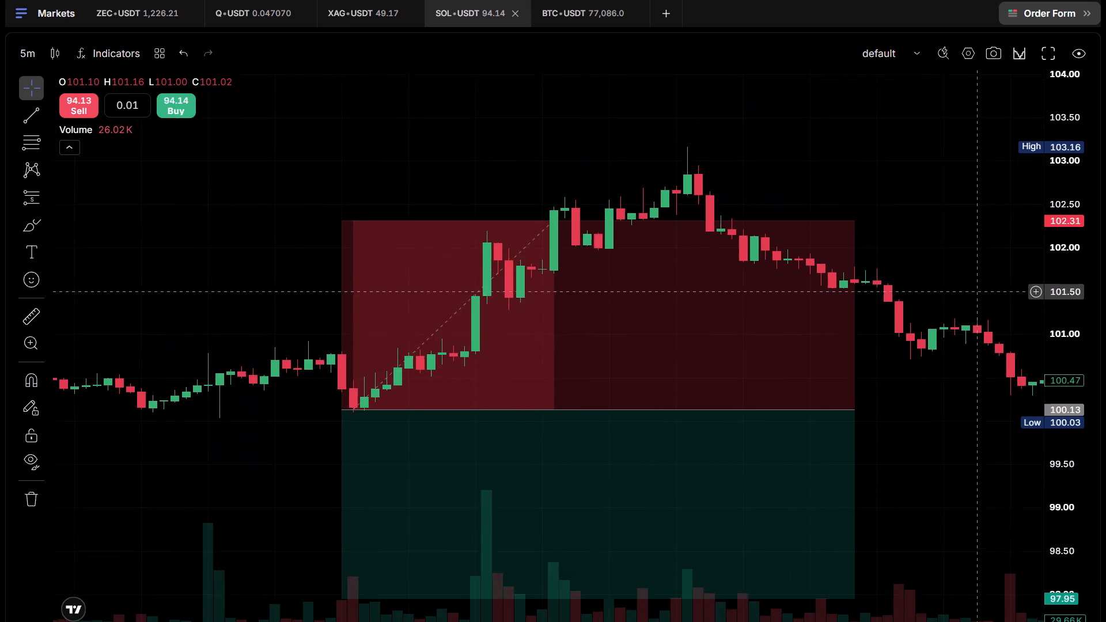
drag(978, 291, 976, 215)
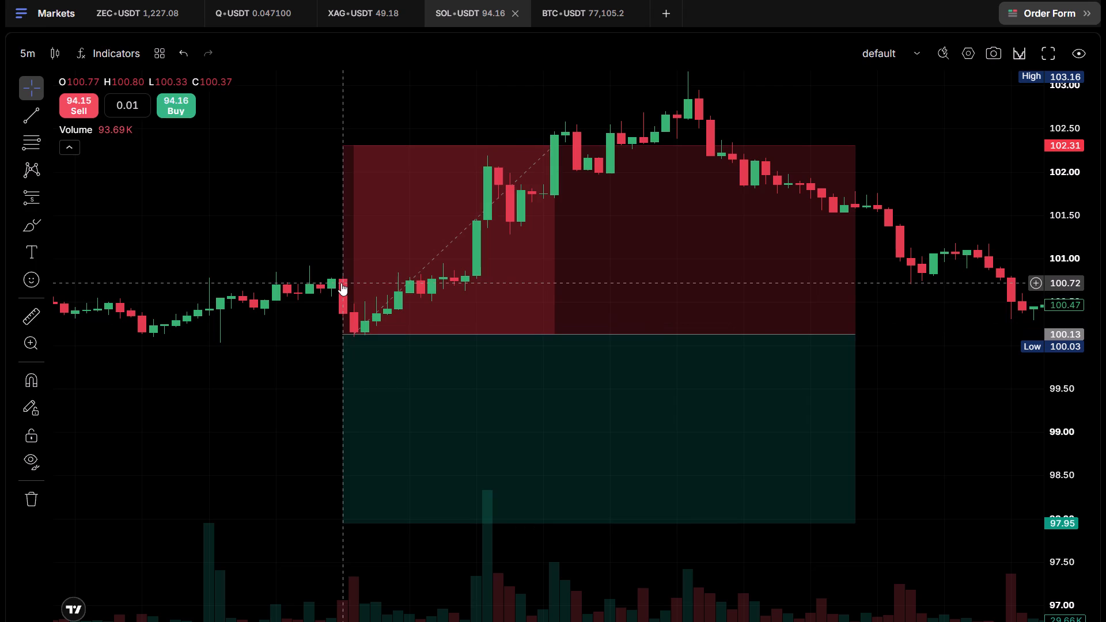
drag(342, 148, 357, 271)
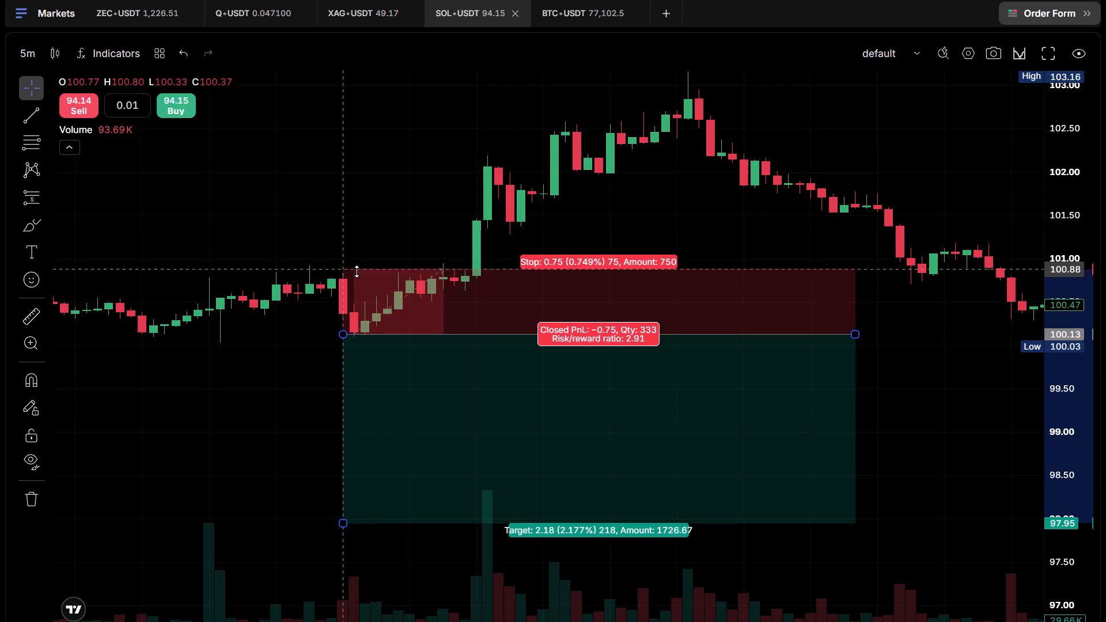
drag(357, 271, 367, 280)
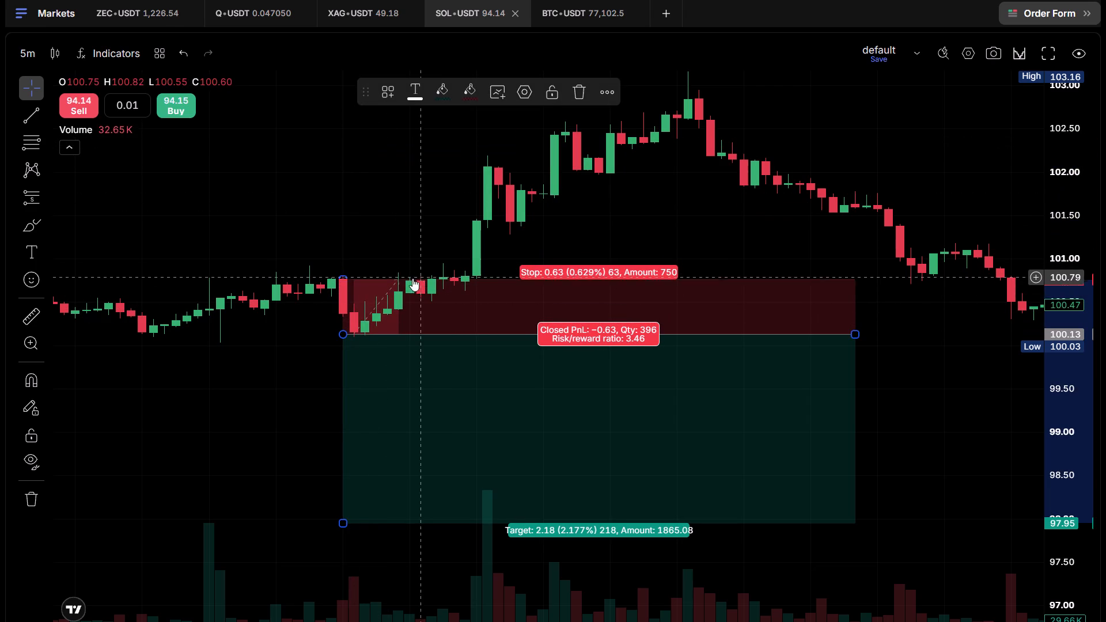
drag(341, 280, 349, 276)
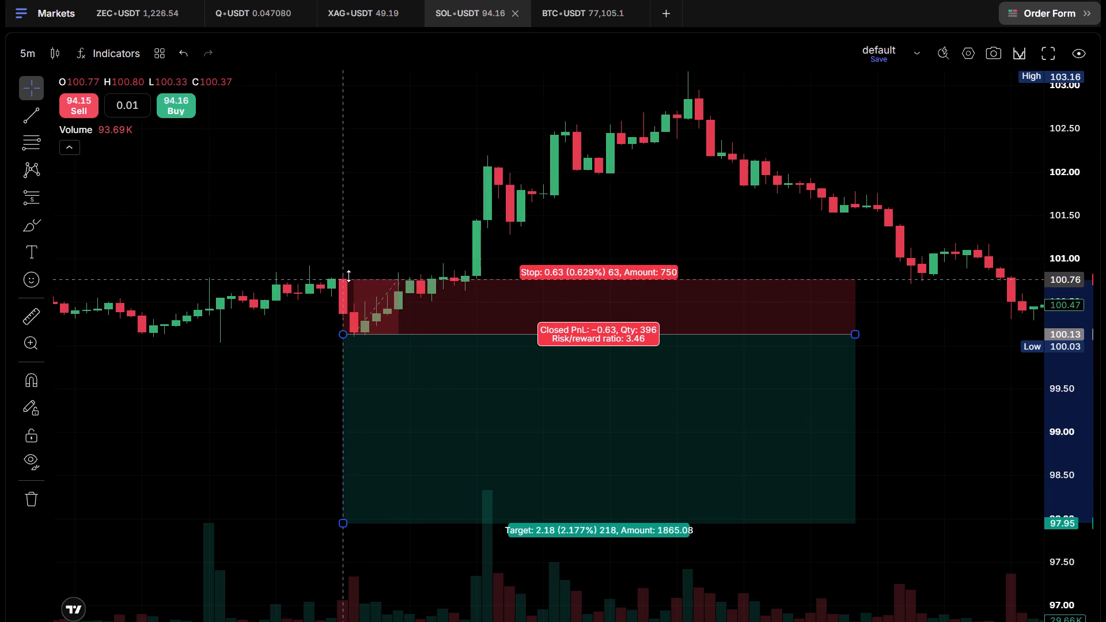
drag(349, 276, 361, 266)
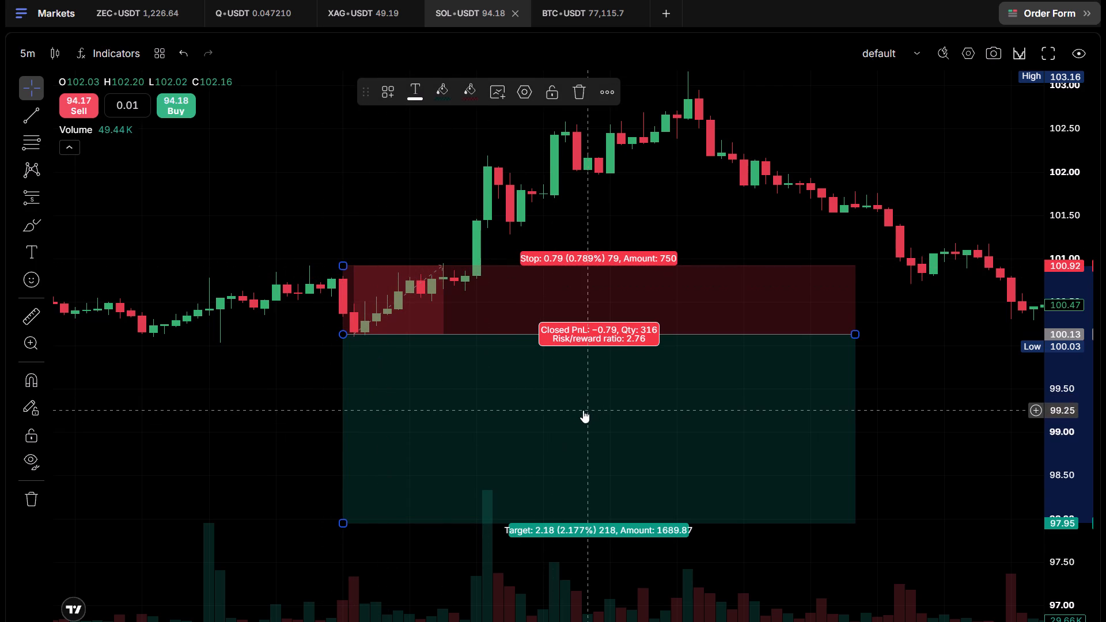
Raise the short position's target level to about 98.95, for a risk/reward ratio of about 1.49.
scroll(565, 441, down, 16)
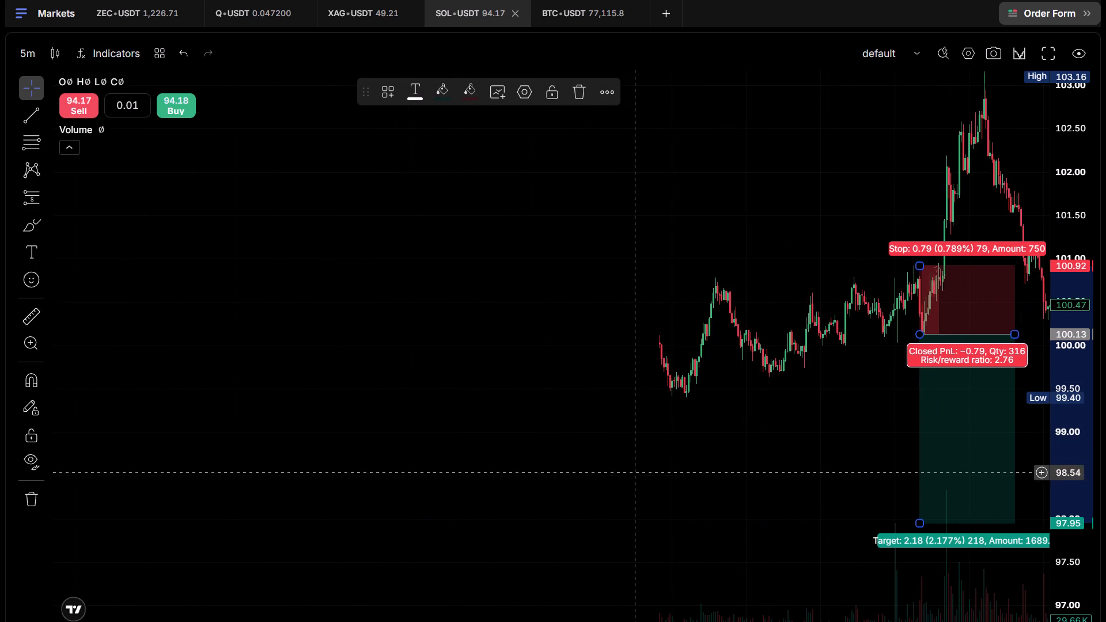
drag(637, 471, 322, 340)
scroll(379, 370, up, 6)
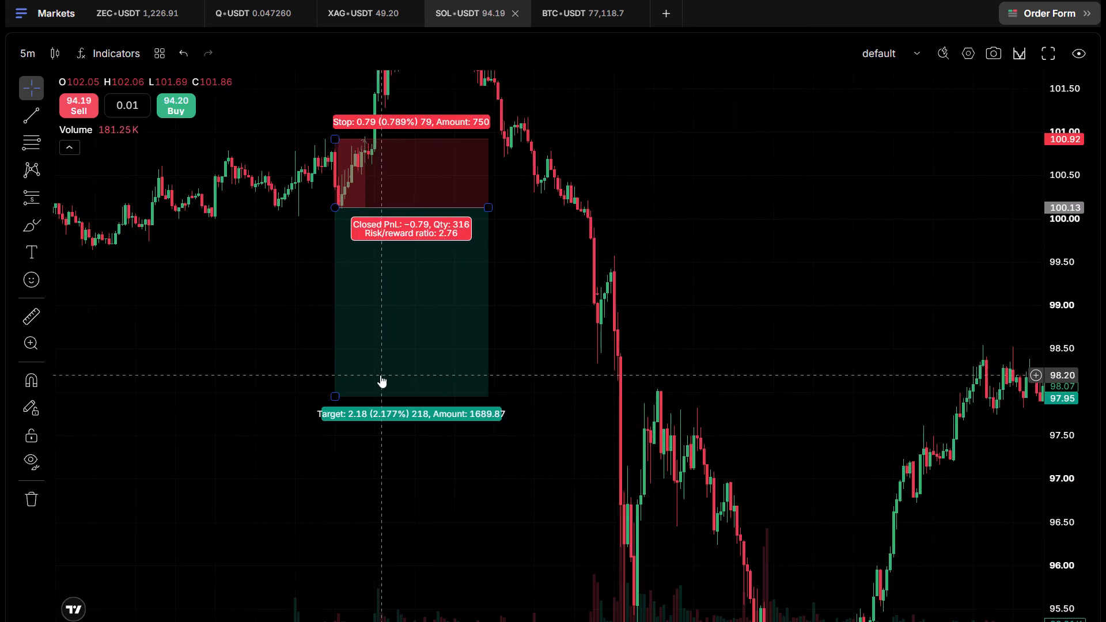
scroll(380, 375, up, 3)
drag(466, 297, 972, 358)
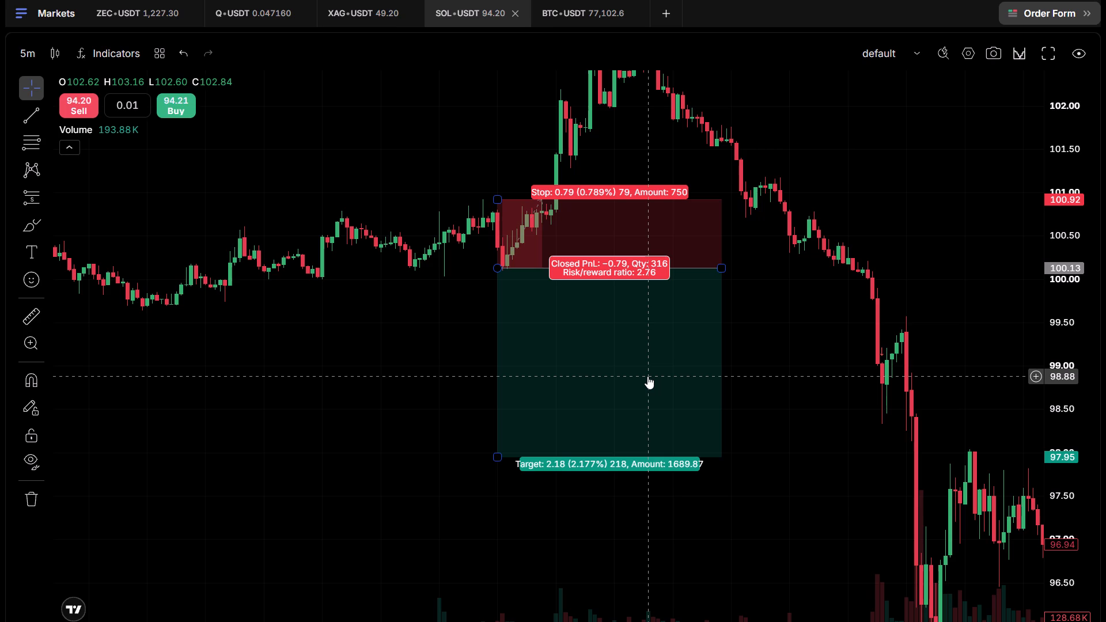
drag(502, 456, 517, 423)
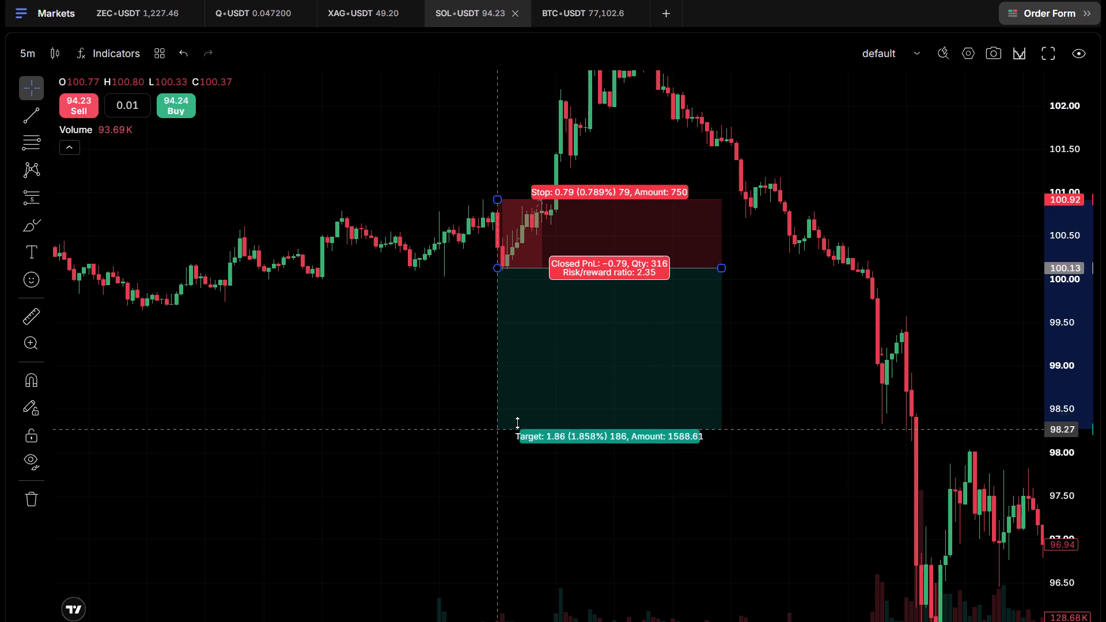
drag(517, 423, 555, 354)
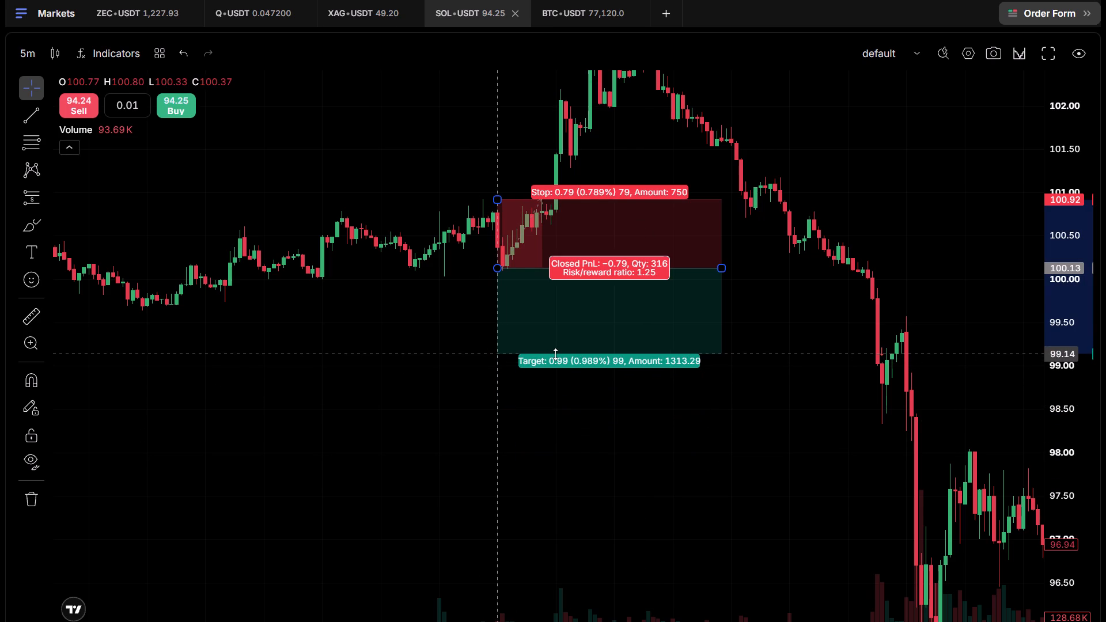
drag(555, 354, 556, 369)
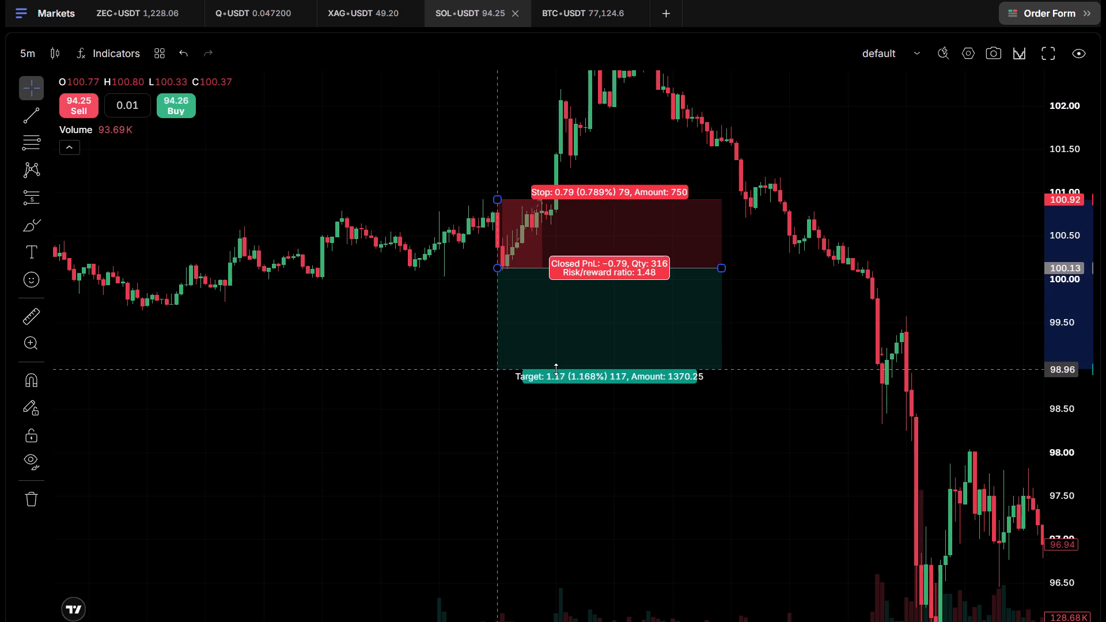
drag(556, 369, 554, 371)
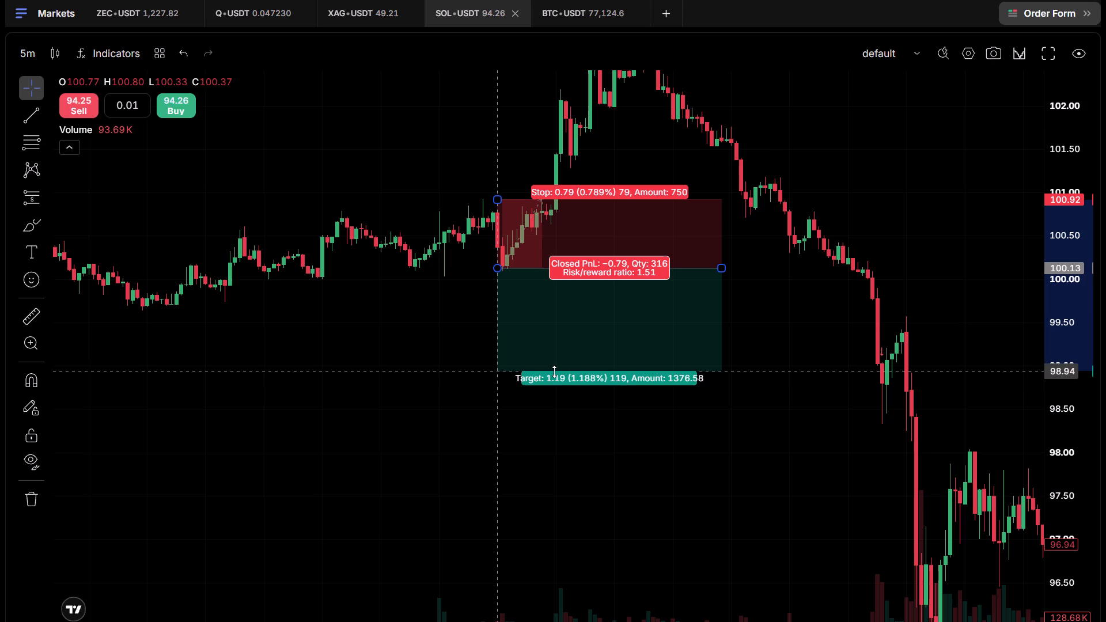
drag(554, 371, 554, 370)
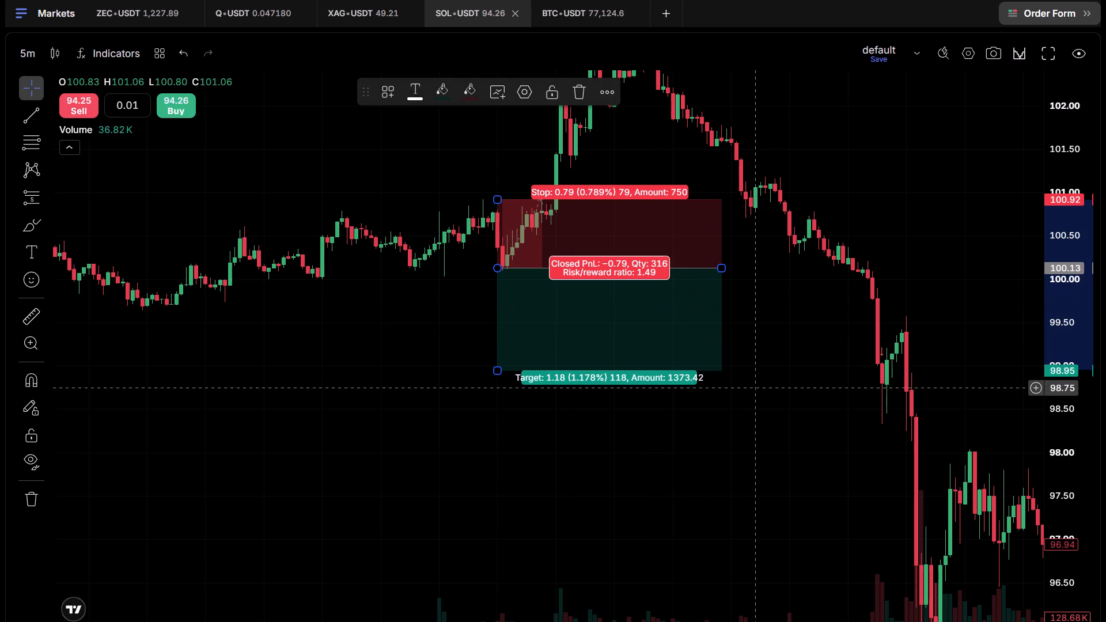
Examine the short setup's stop, entry and target zones against the candles before and after the entry.
scroll(752, 397, up, 3)
drag(1076, 354, 1082, 150)
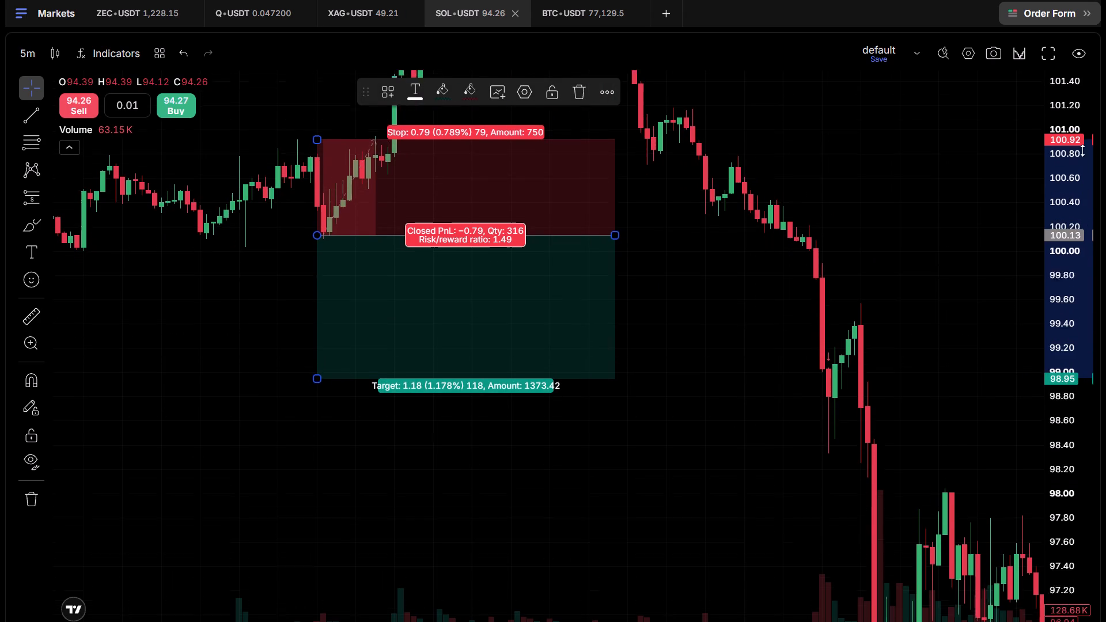
drag(1082, 150, 1043, 89)
drag(590, 416, 707, 463)
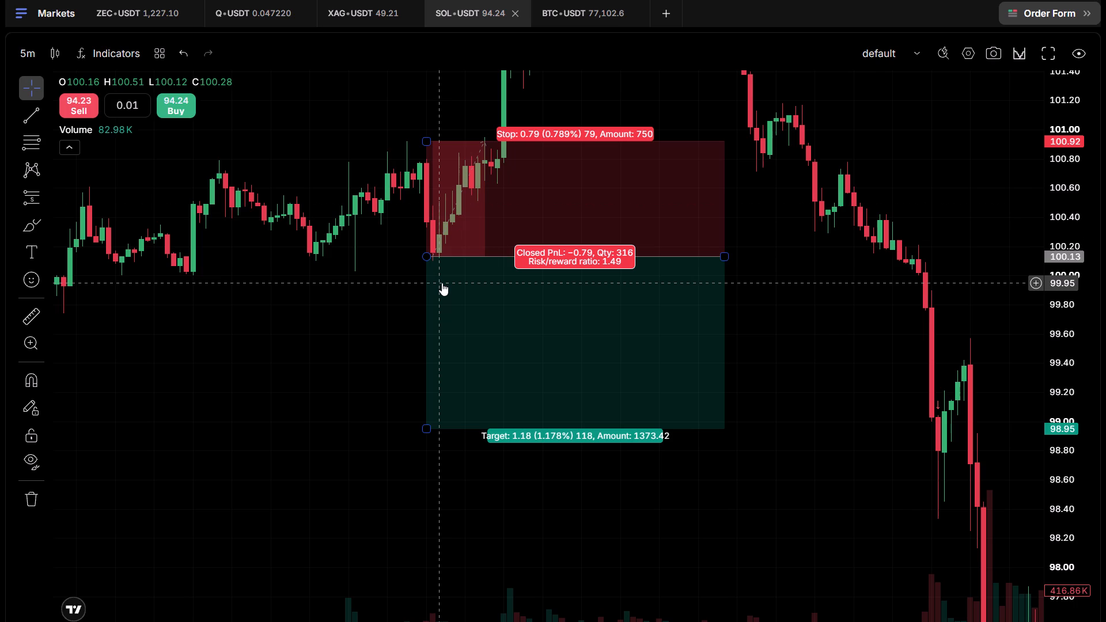
scroll(450, 276, up, 7)
drag(337, 112, 355, 123)
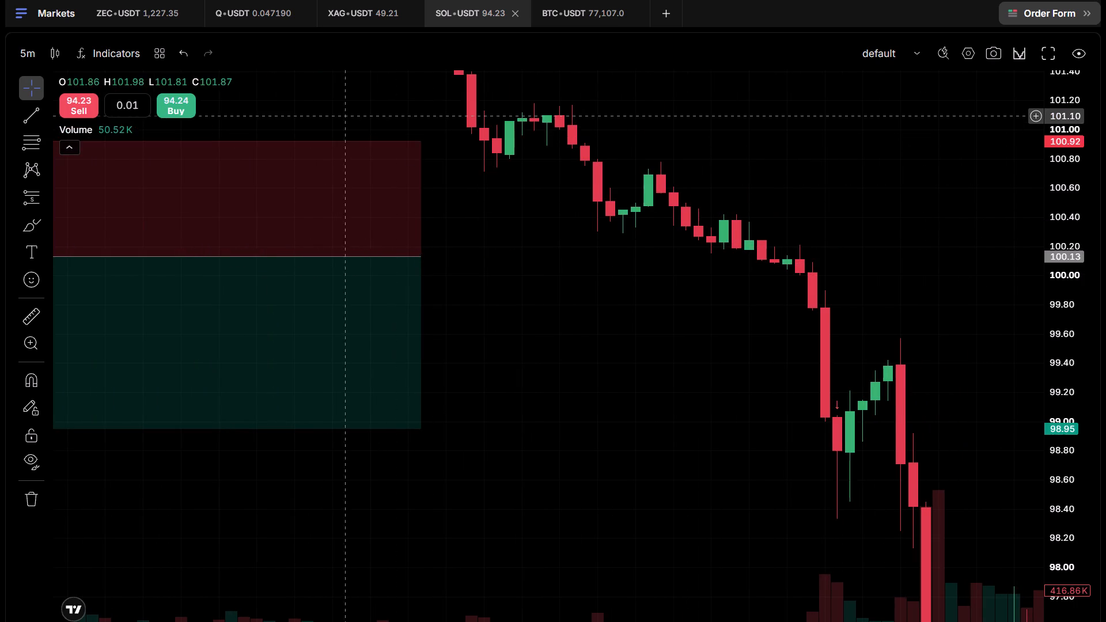
drag(355, 123, 680, 187)
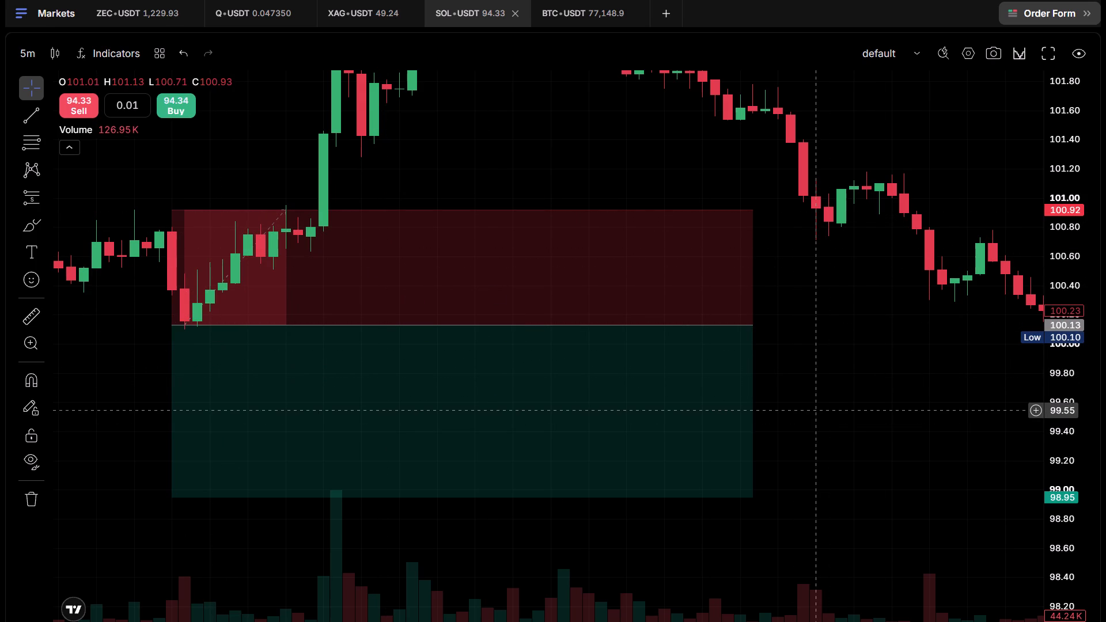
scroll(819, 410, down, 2)
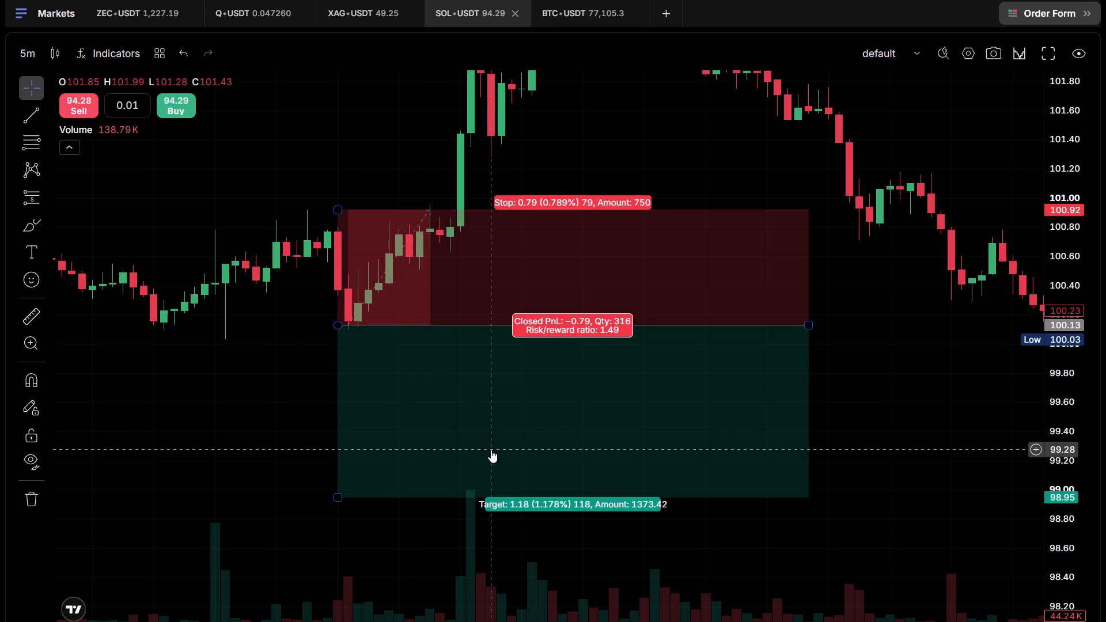
scroll(476, 439, down, 5)
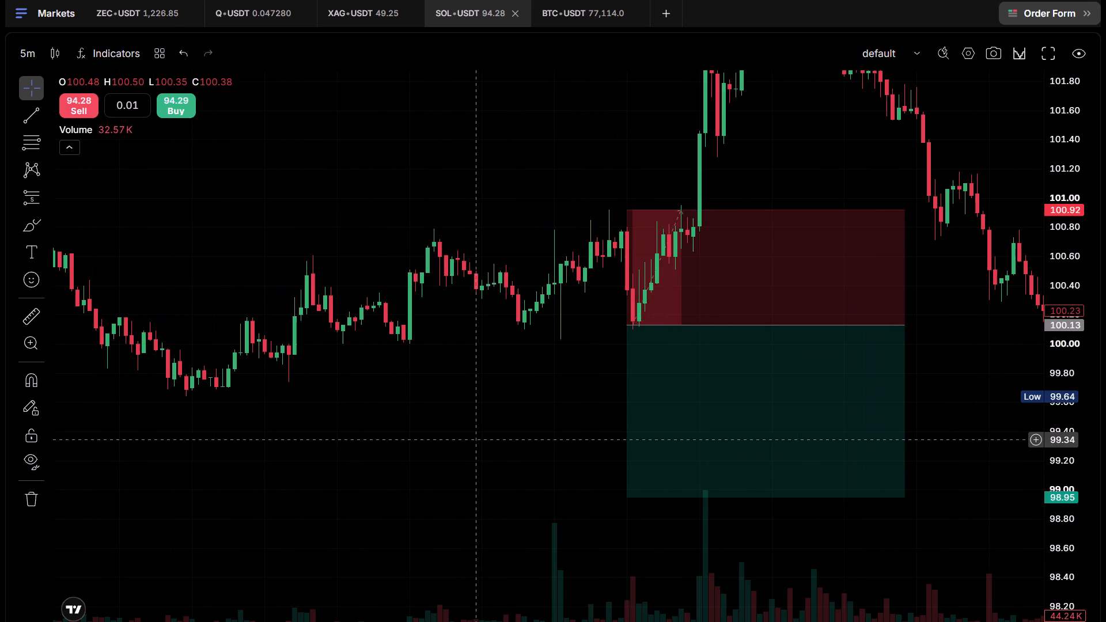
drag(538, 416, 218, 414)
scroll(453, 449, up, 4)
drag(524, 213, 857, 345)
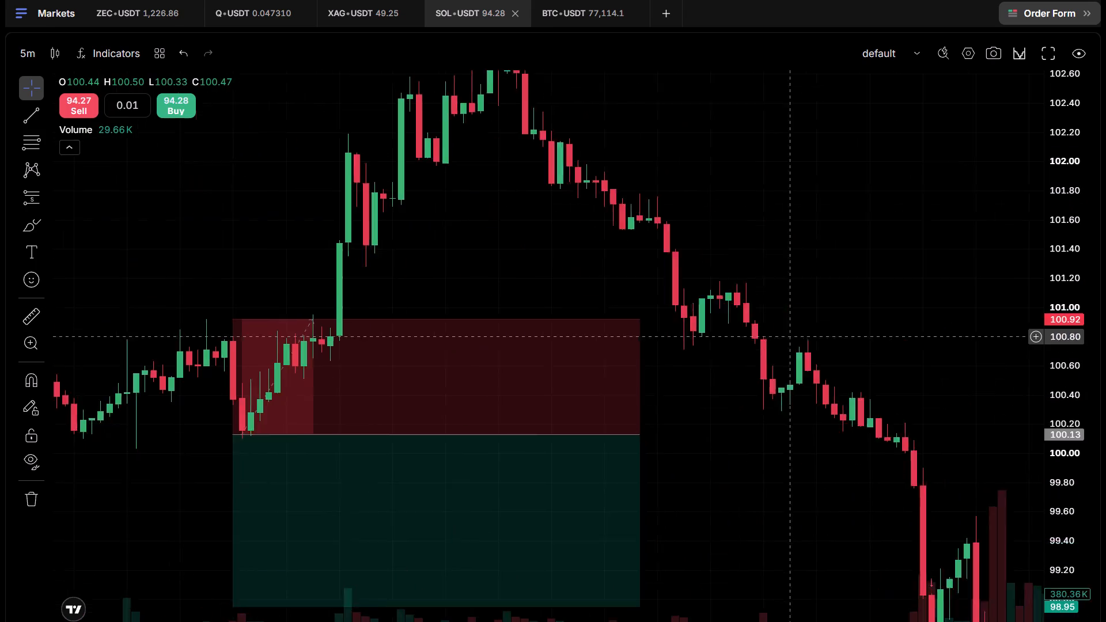
drag(857, 345, 929, 340)
drag(1081, 309, 1044, 110)
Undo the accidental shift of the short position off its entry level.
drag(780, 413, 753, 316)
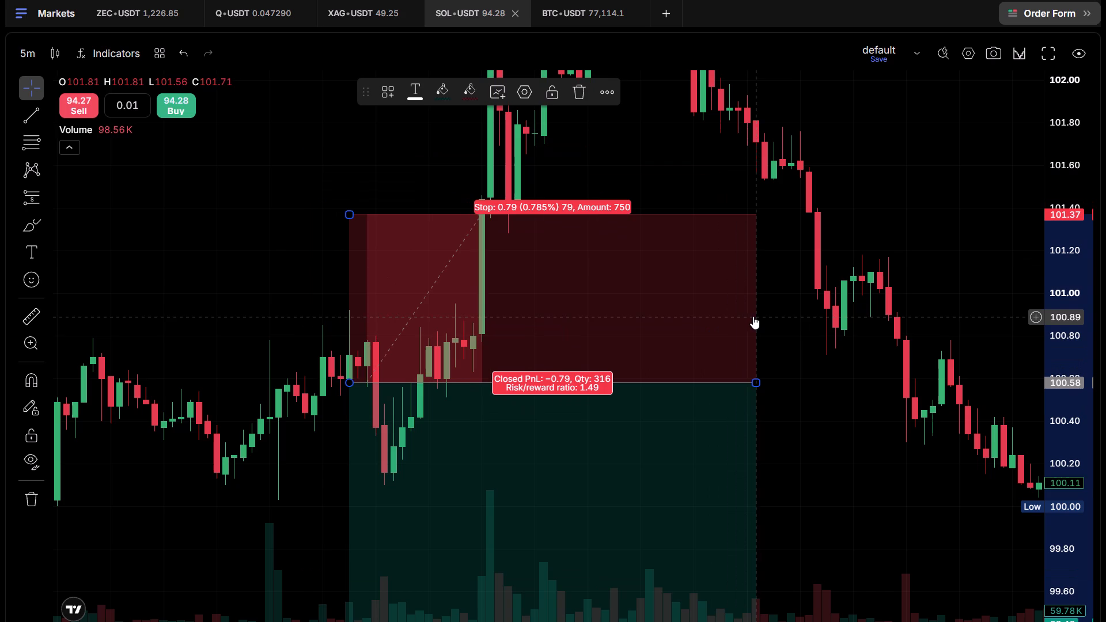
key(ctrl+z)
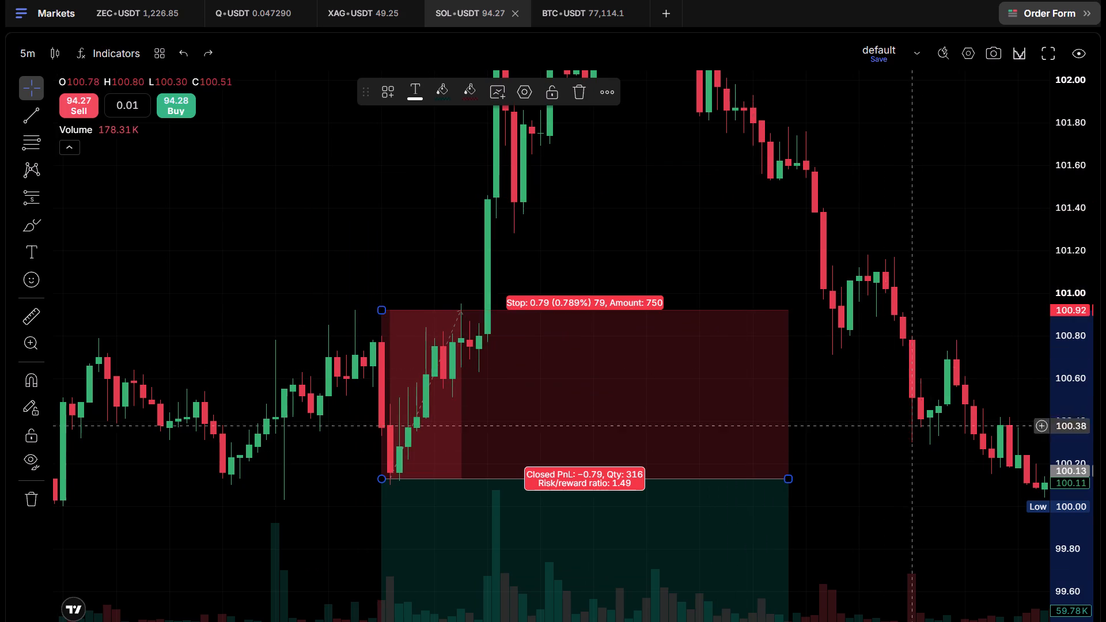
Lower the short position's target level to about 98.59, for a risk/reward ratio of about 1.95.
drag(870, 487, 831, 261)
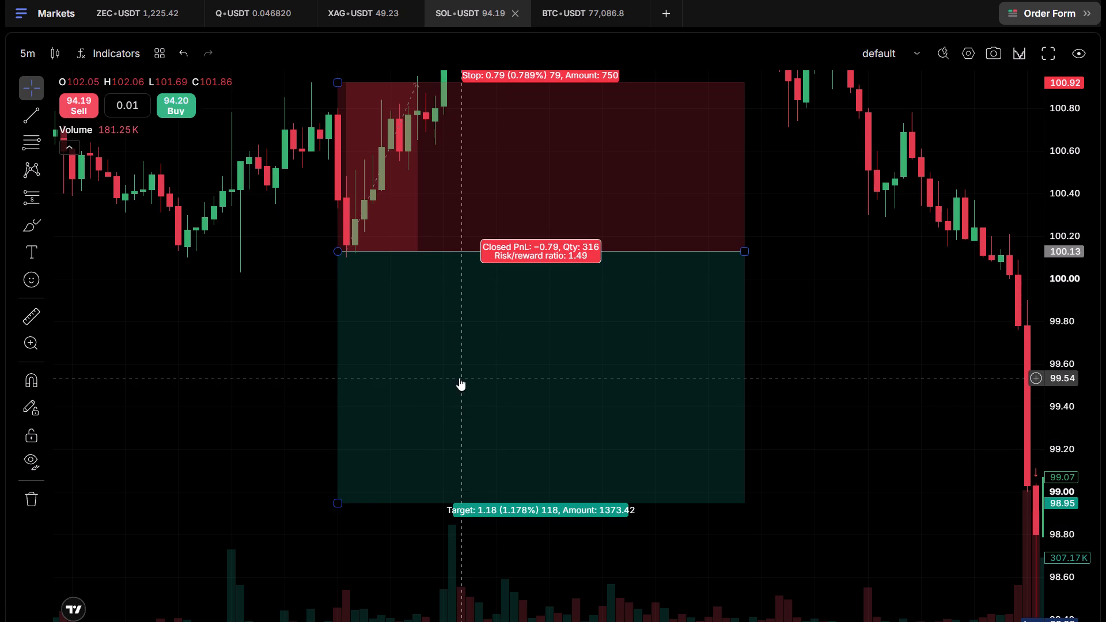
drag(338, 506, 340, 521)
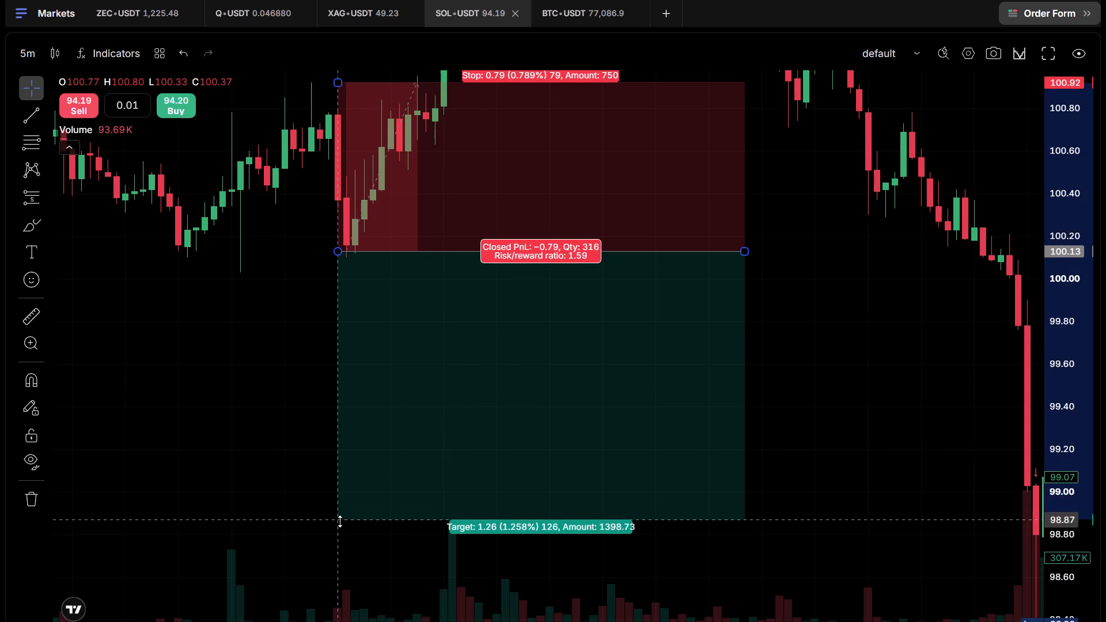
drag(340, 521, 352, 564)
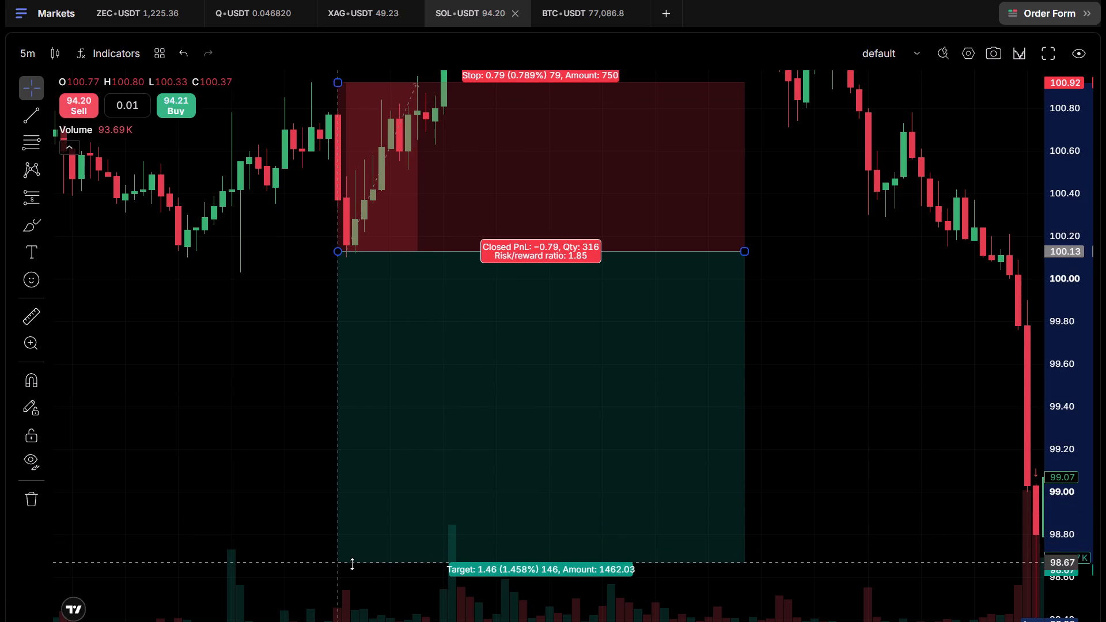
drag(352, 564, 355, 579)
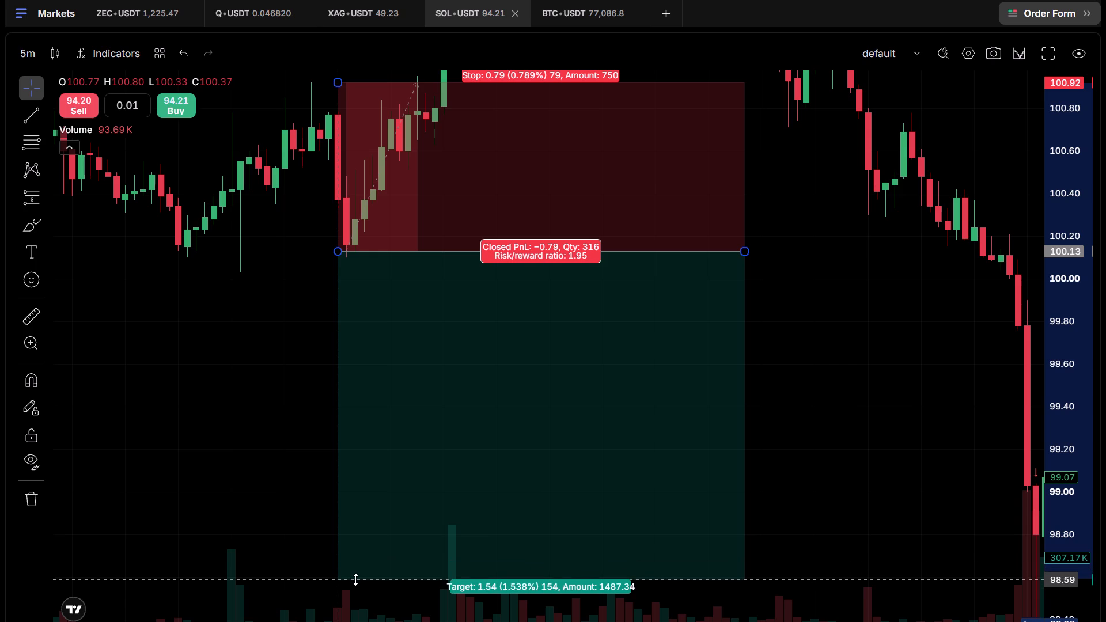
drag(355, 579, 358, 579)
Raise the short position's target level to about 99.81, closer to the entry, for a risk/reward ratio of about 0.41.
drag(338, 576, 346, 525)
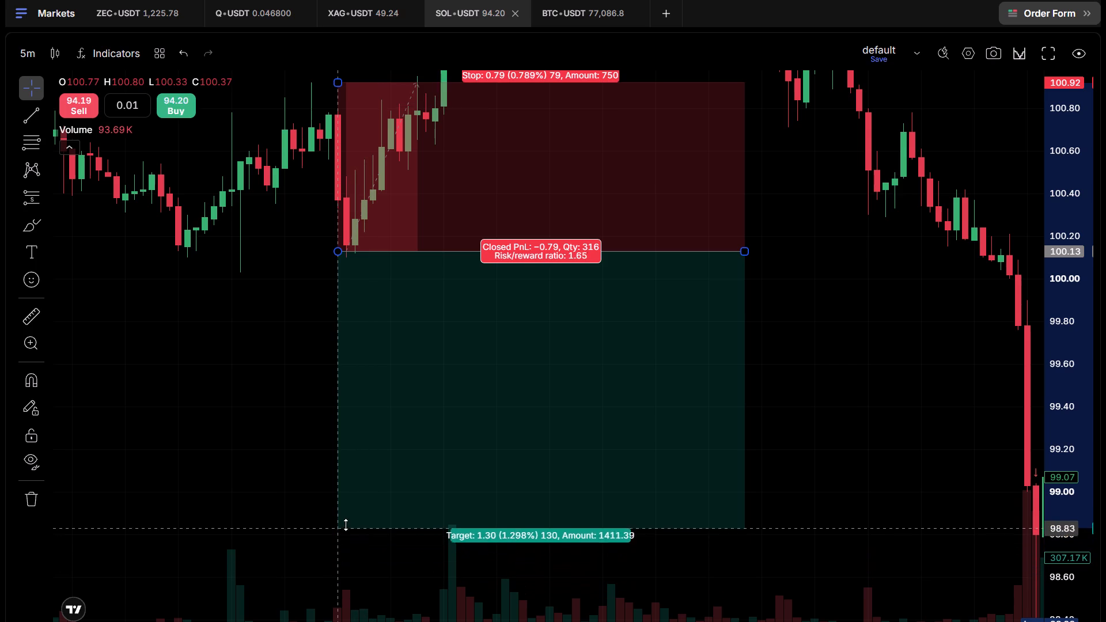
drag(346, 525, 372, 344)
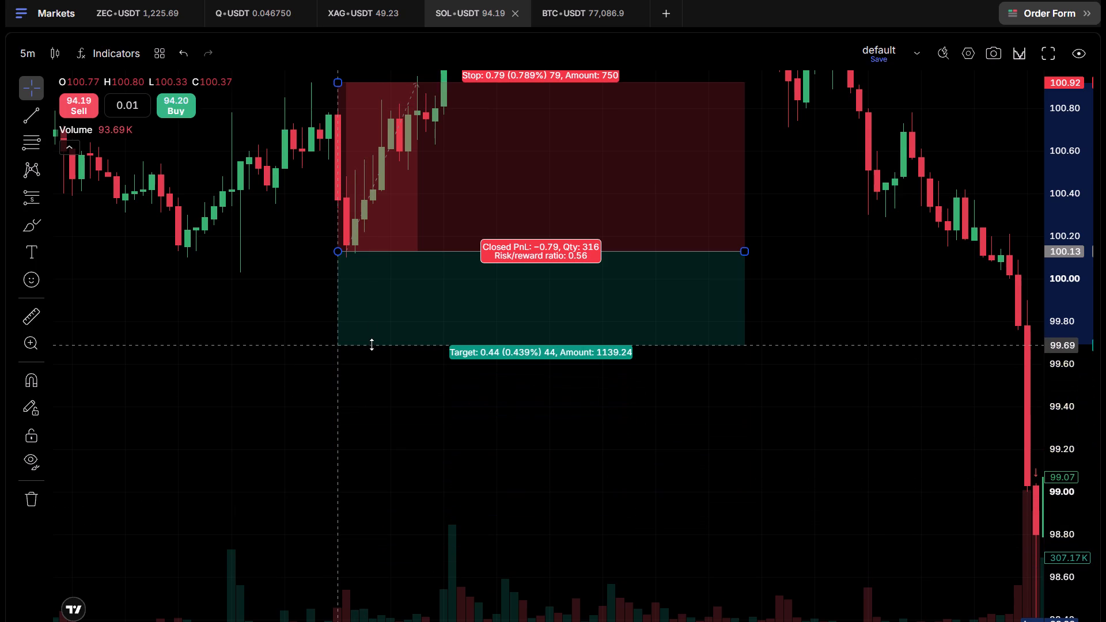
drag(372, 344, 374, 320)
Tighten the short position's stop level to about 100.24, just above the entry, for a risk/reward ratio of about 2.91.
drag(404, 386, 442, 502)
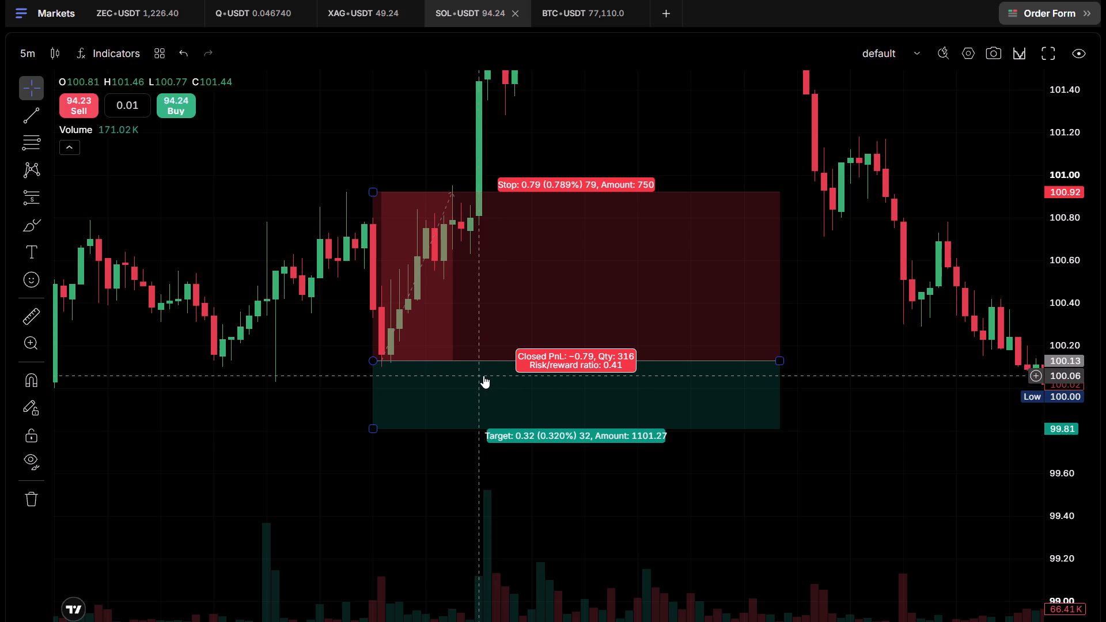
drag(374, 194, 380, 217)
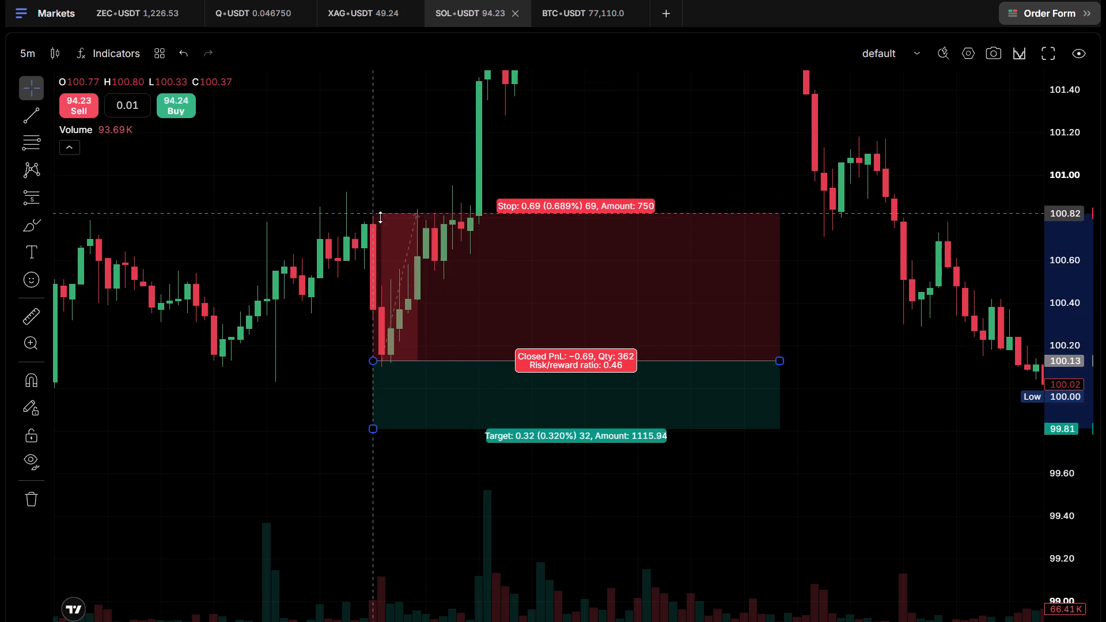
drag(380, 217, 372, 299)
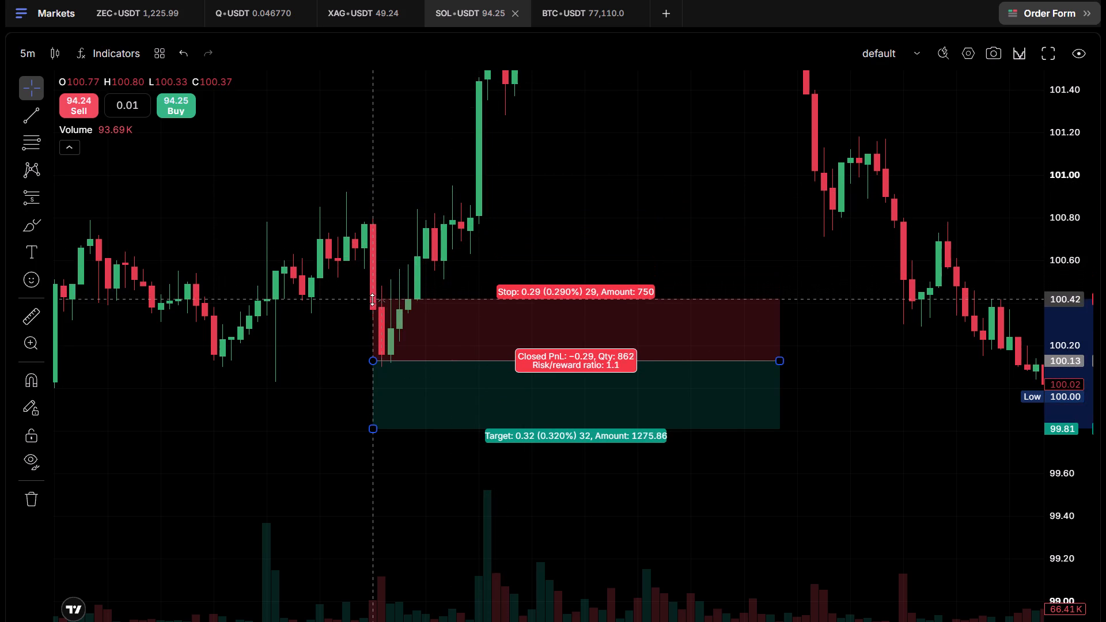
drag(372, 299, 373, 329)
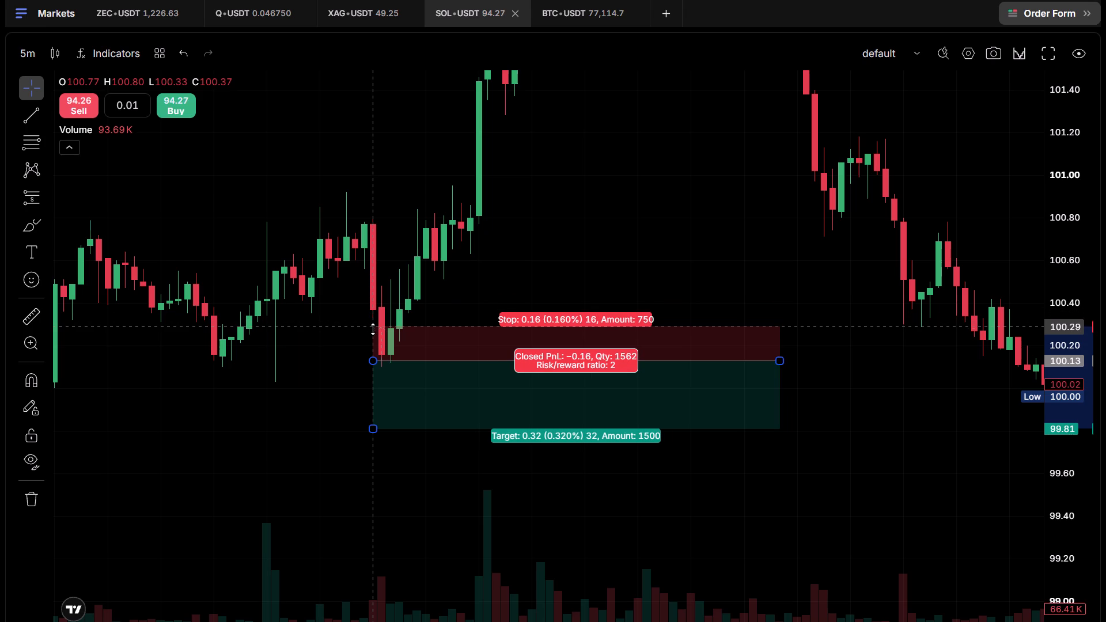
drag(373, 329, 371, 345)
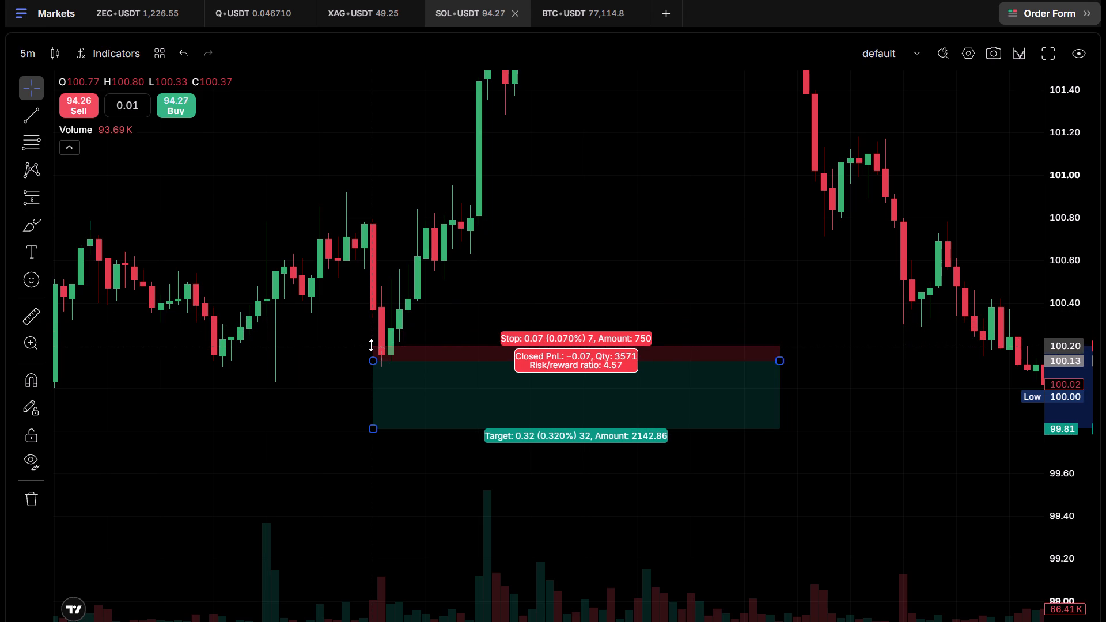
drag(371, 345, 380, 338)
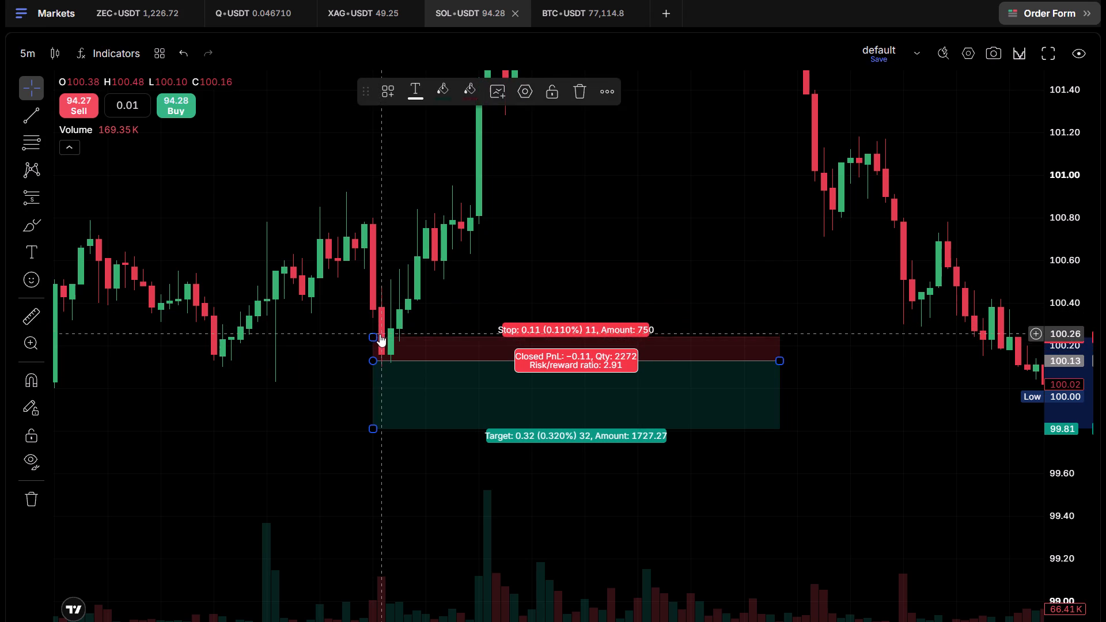
Raise the short position's stop level to about 100.92, at the highs preceding the entry.
scroll(452, 517, up, 3)
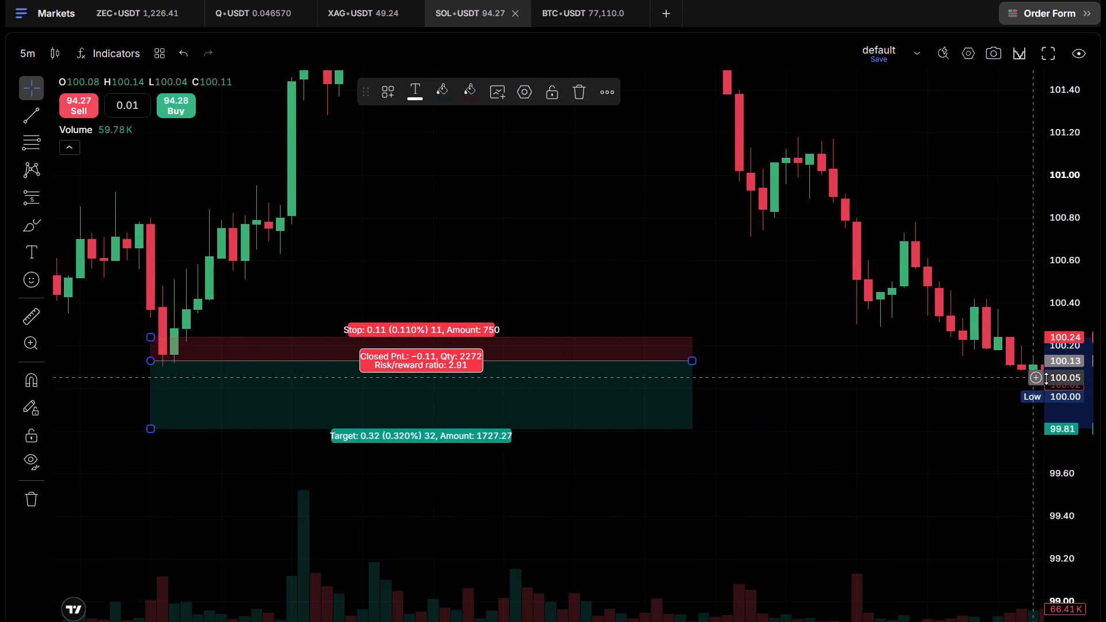
drag(1066, 381, 1061, 86)
drag(93, 392, 166, 403)
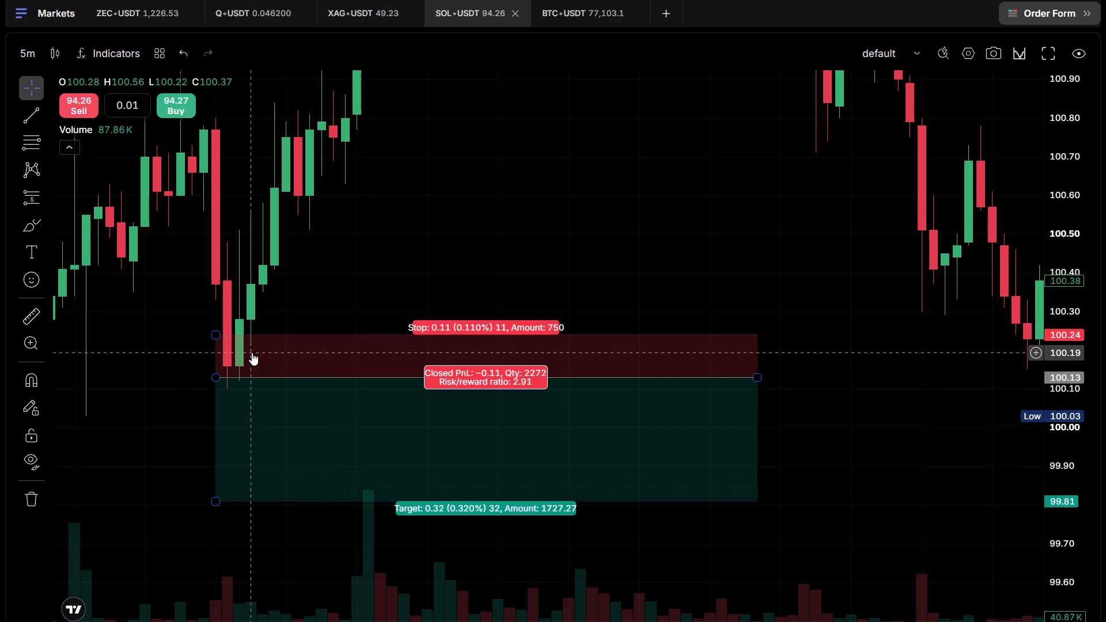
drag(215, 336, 218, 258)
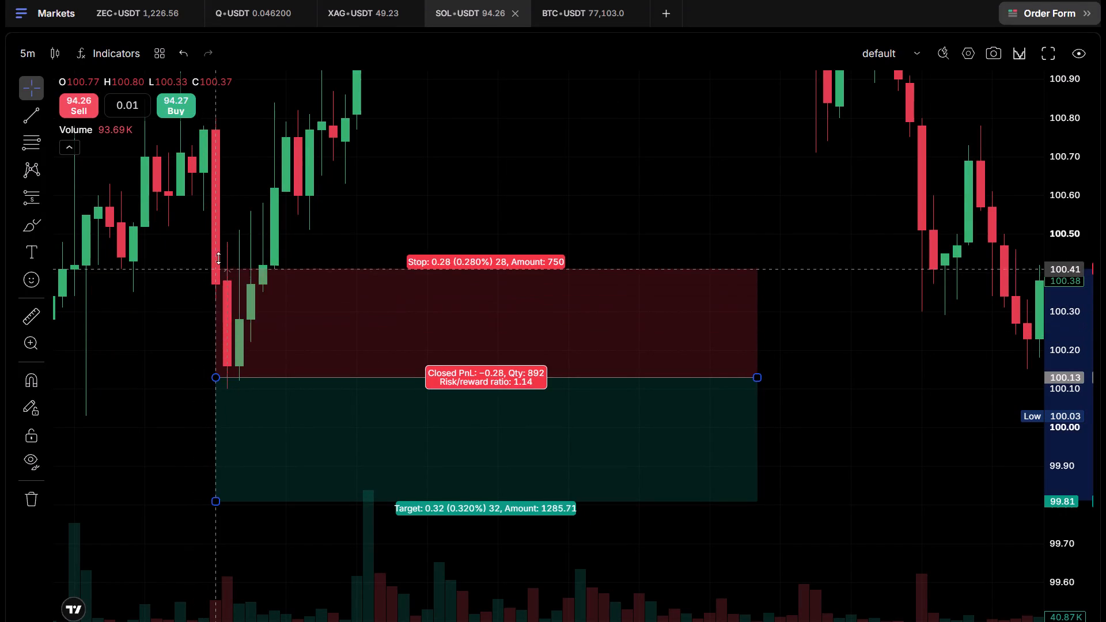
drag(218, 258, 229, 136)
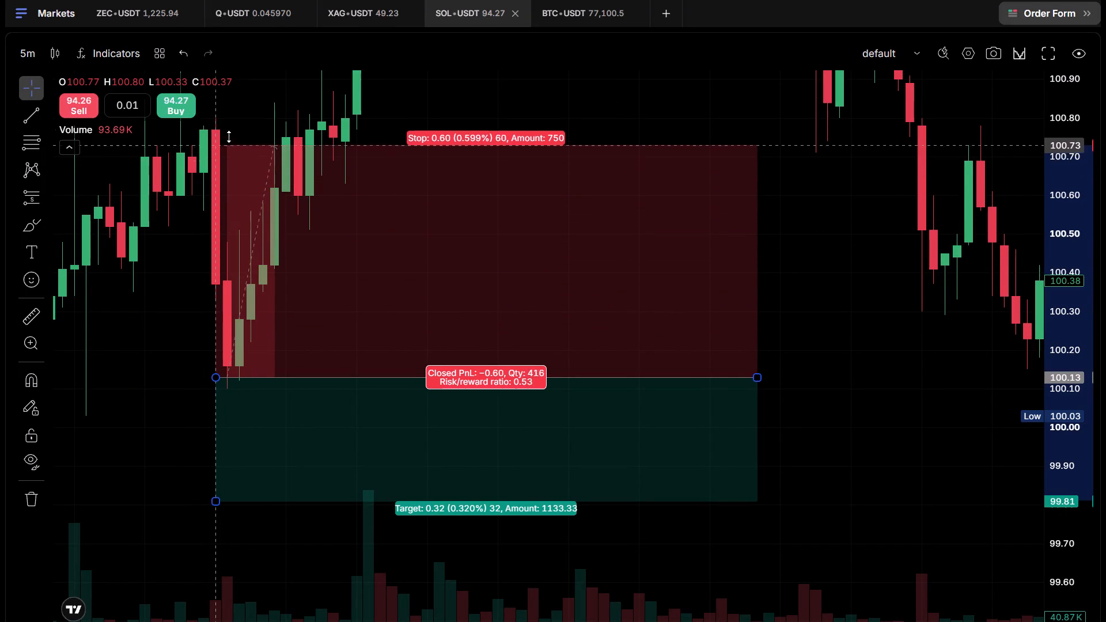
drag(229, 136, 226, 114)
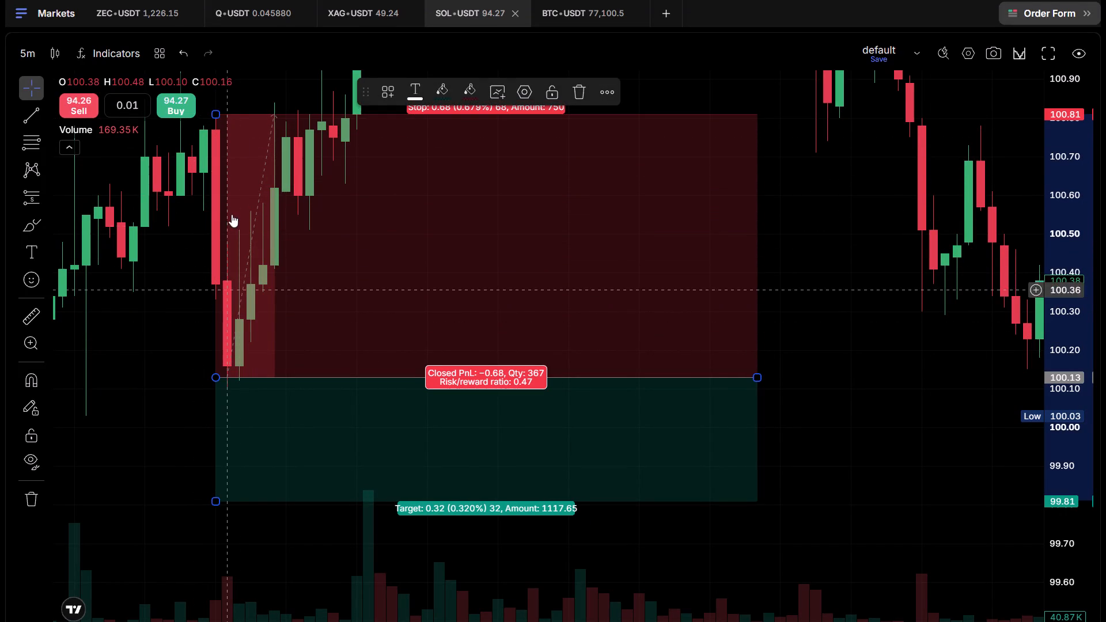
drag(137, 299, 219, 337)
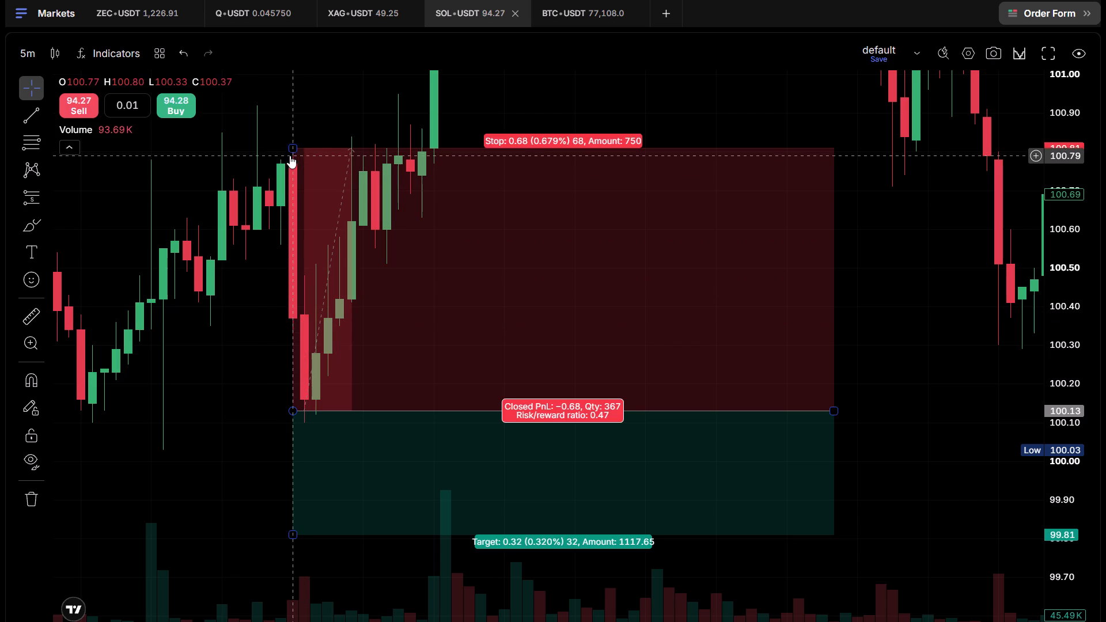
drag(292, 150, 293, 135)
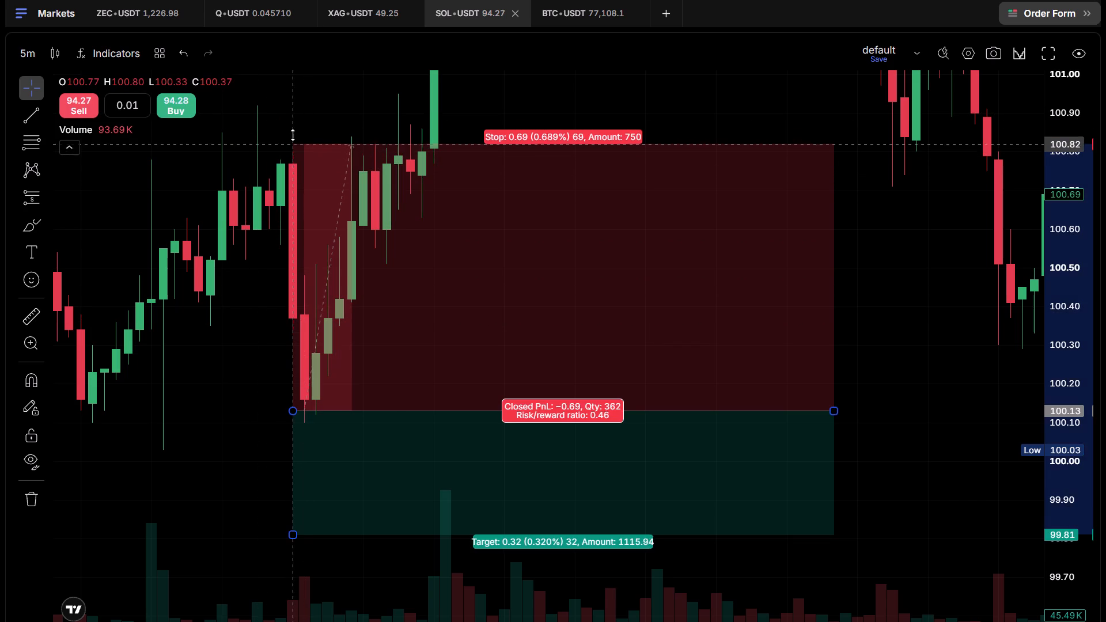
drag(293, 135, 294, 104)
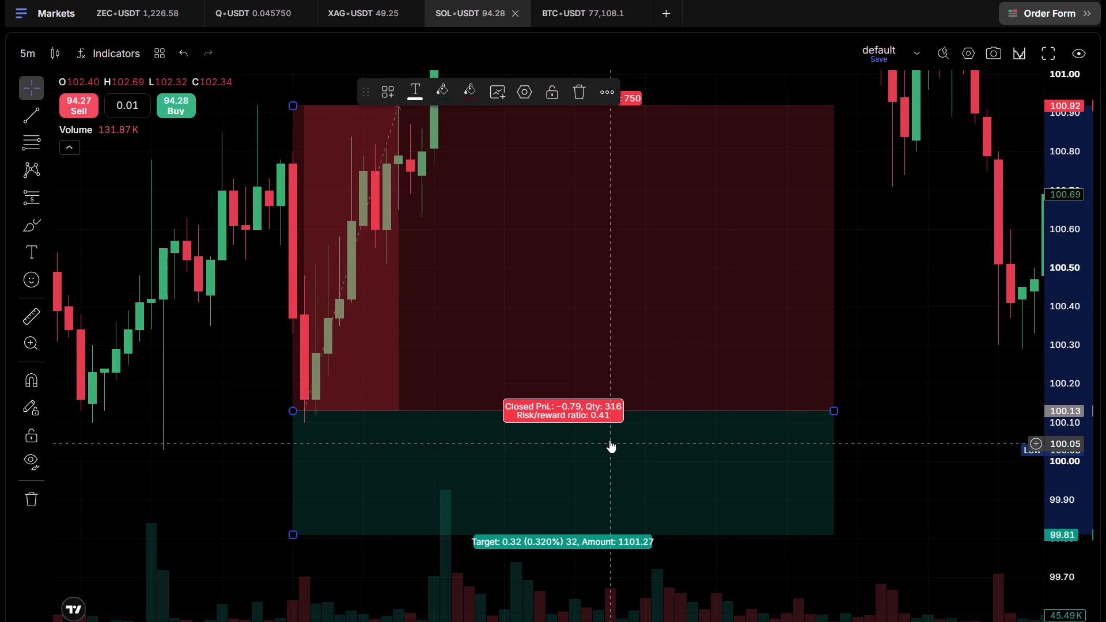
Lower the short position's target level to about 98.56, for a risk/reward ratio of about 1.99.
drag(1078, 300, 1067, 507)
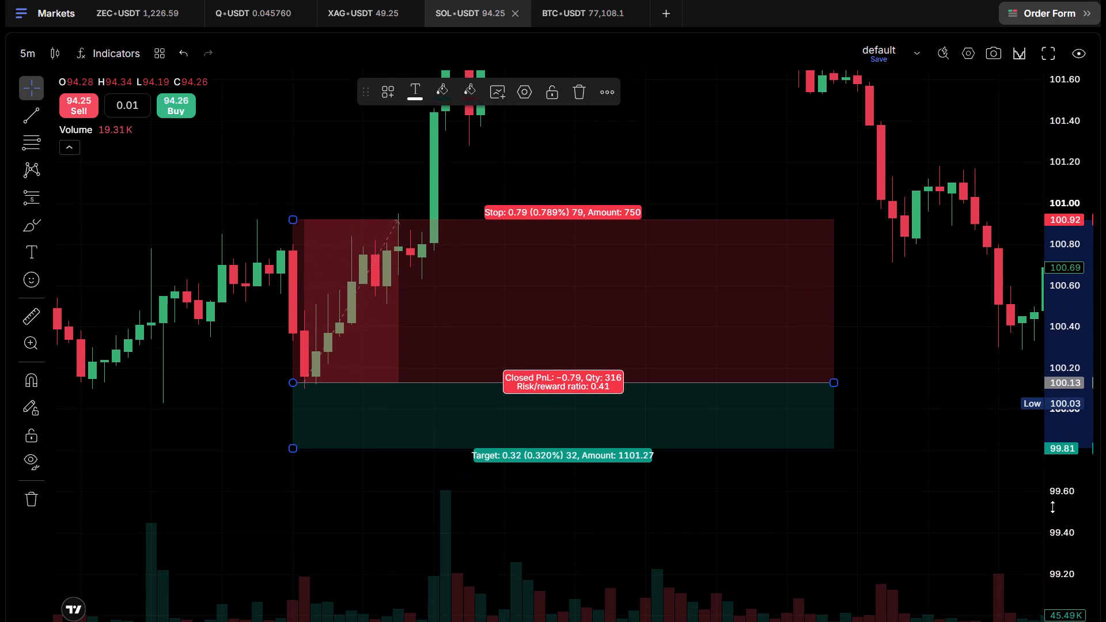
scroll(624, 511, down, 9)
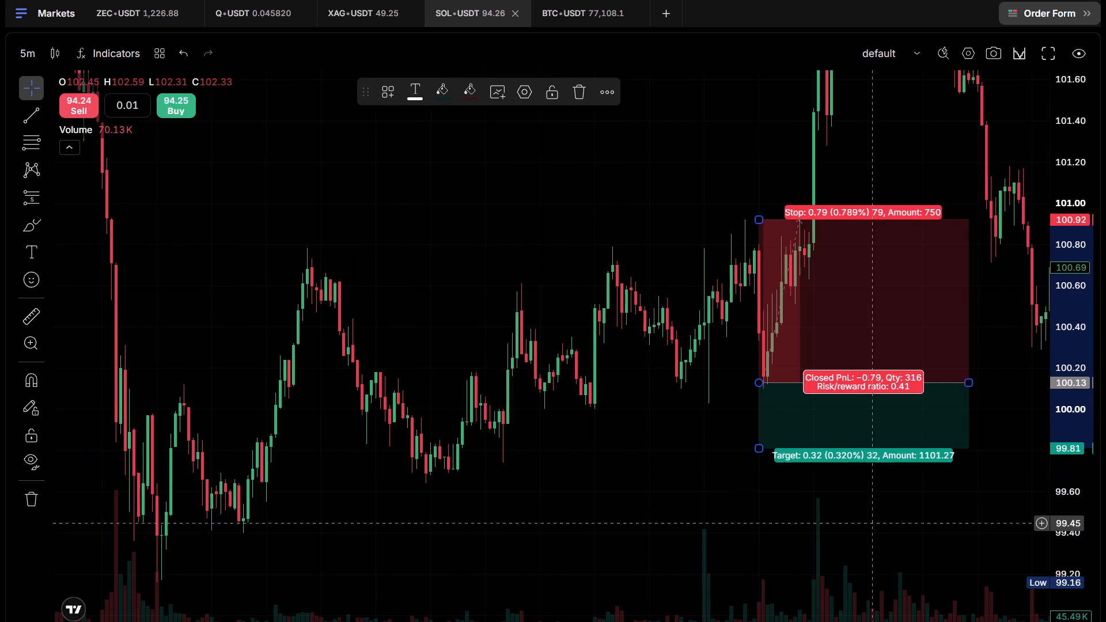
drag(872, 503, 733, 430)
scroll(734, 432, up, 3)
drag(619, 444, 651, 472)
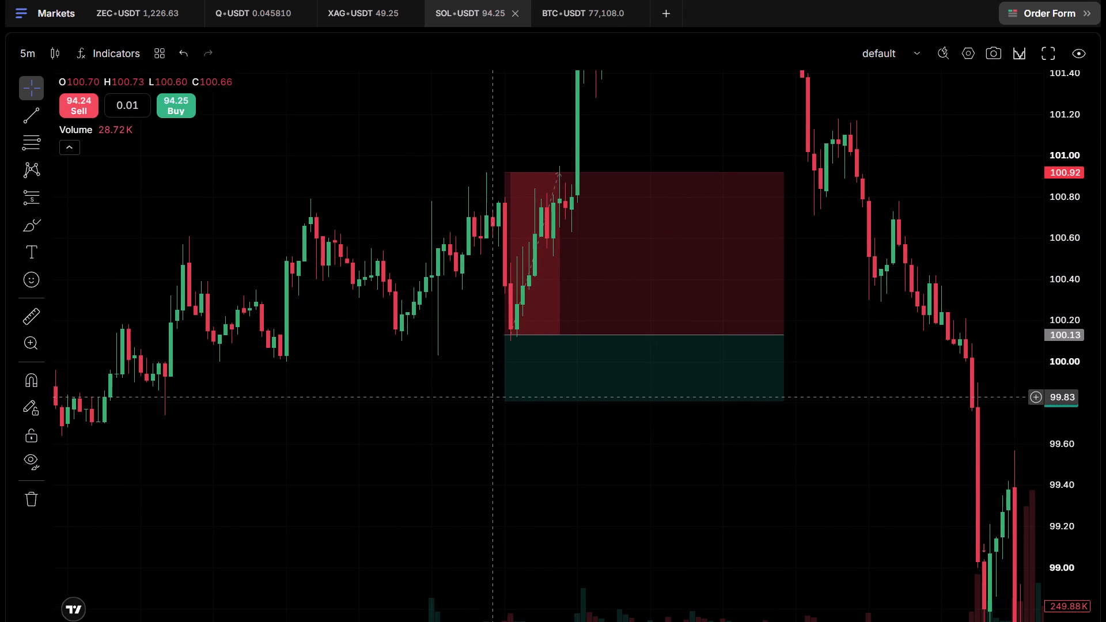
drag(502, 398, 485, 472)
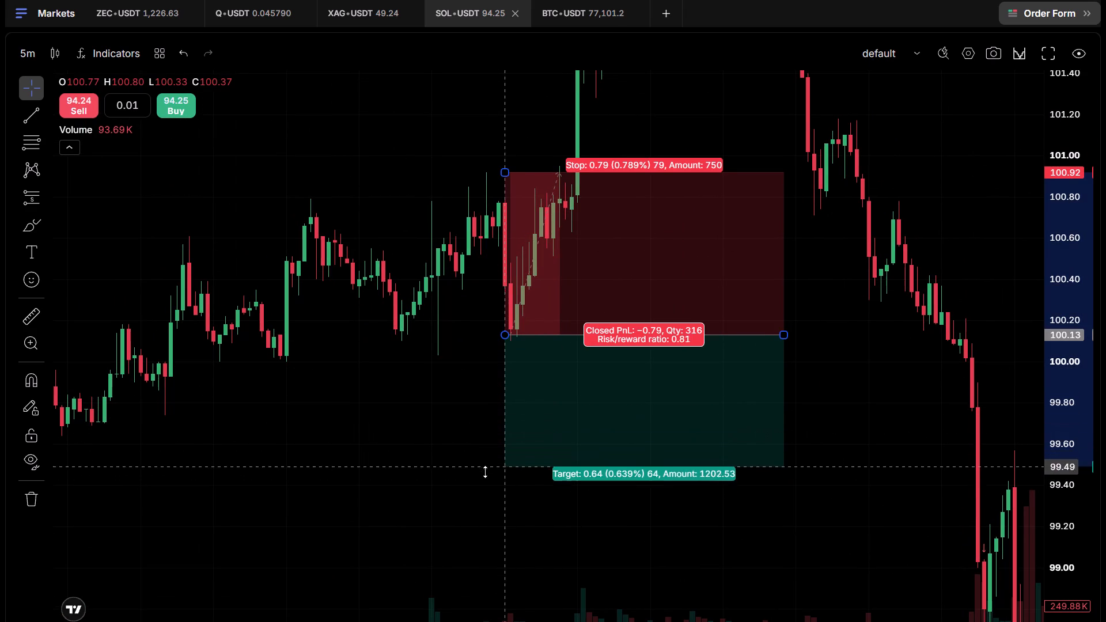
drag(485, 472, 460, 574)
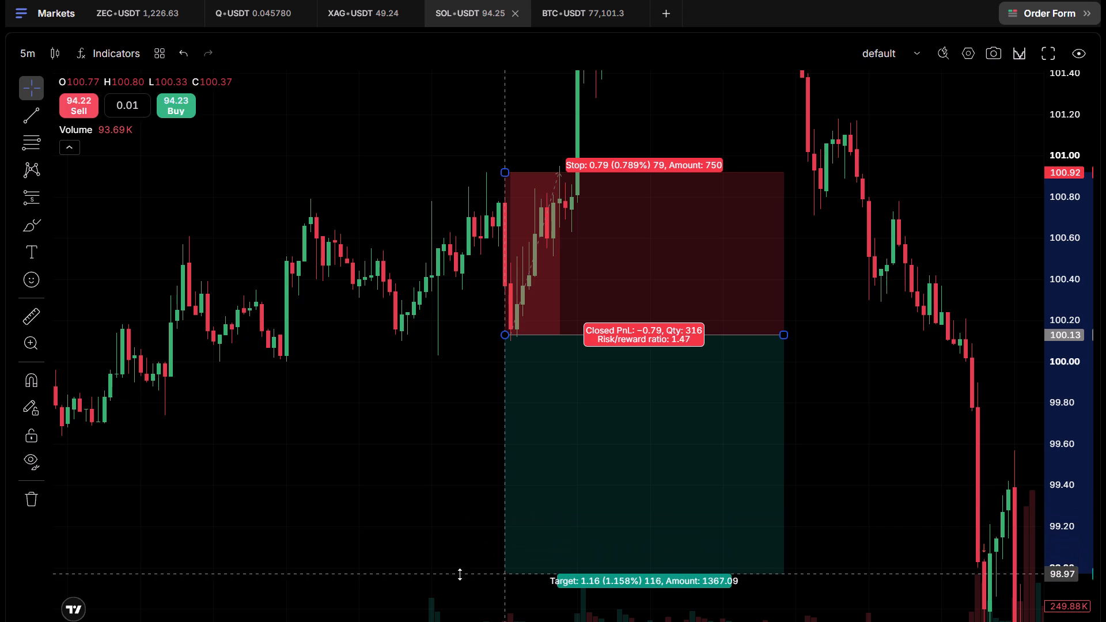
drag(460, 574, 454, 613)
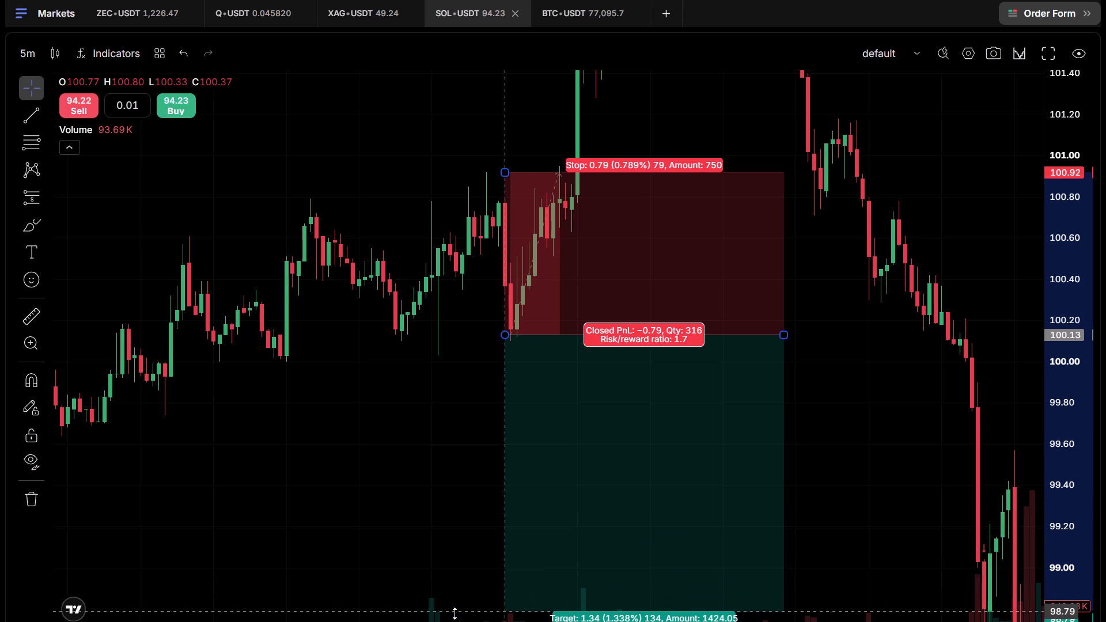
drag(454, 613, 450, 619)
drag(925, 477, 901, 435)
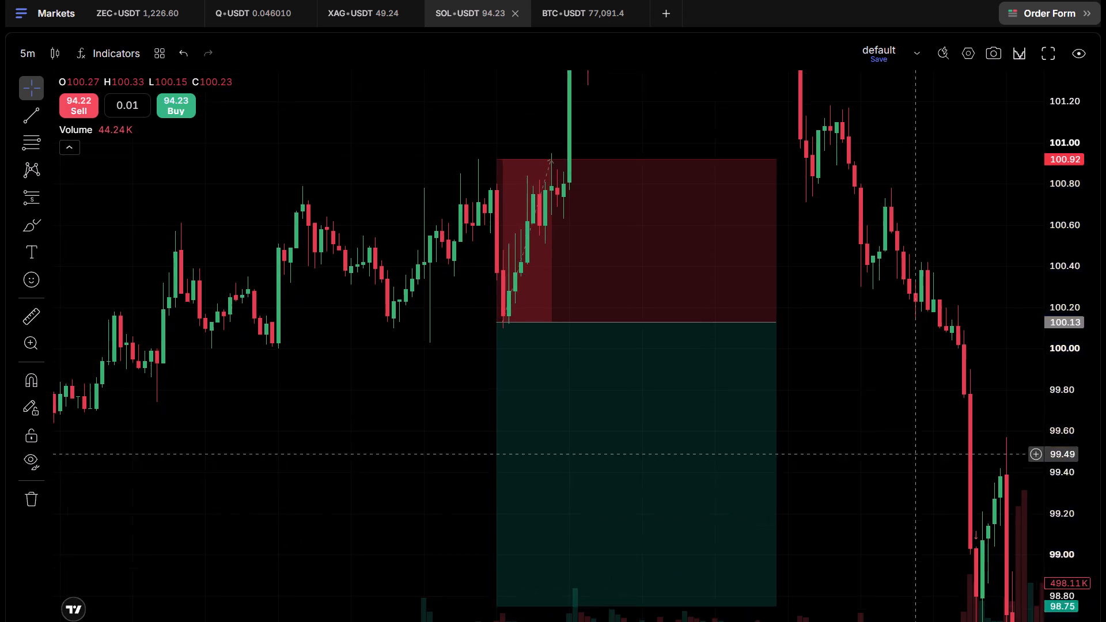
drag(901, 435, 857, 369)
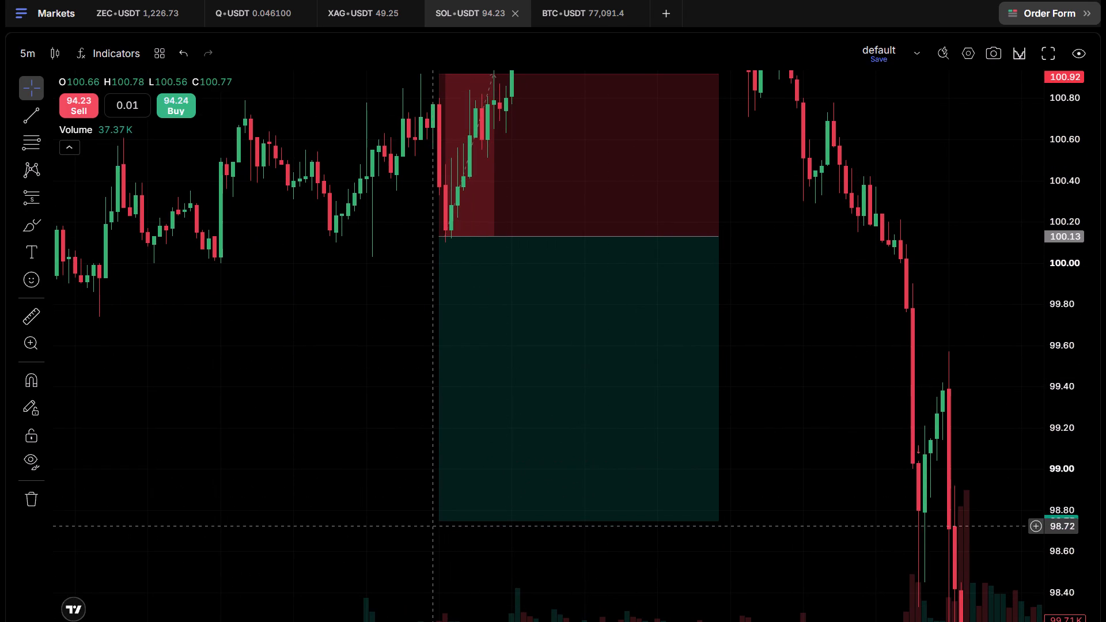
drag(434, 519, 434, 560)
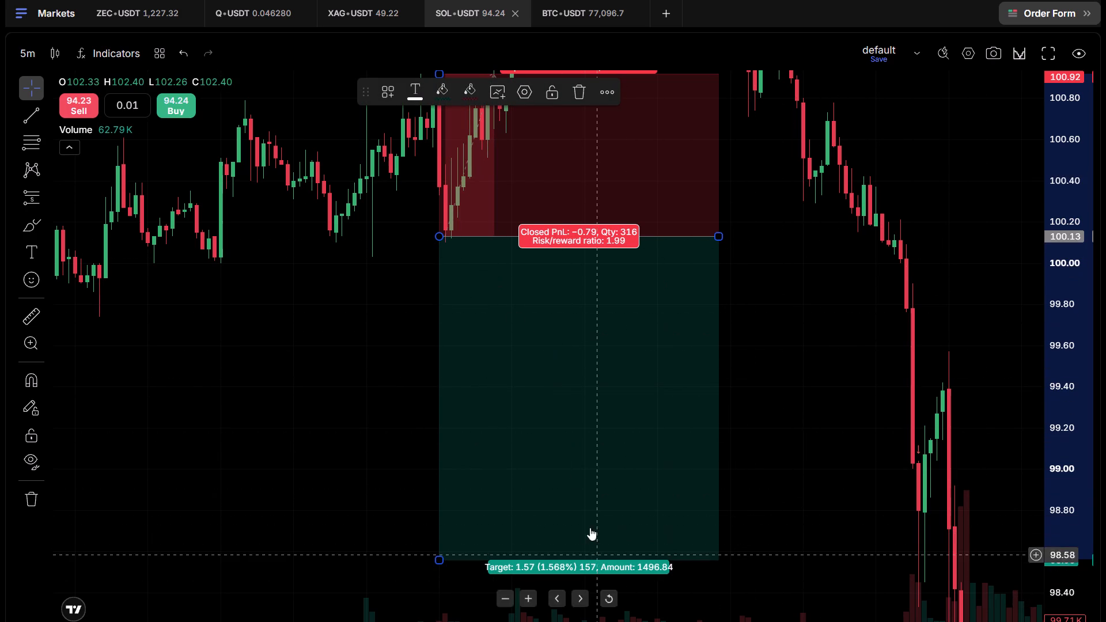
Examine the sharp sell-off after the short setup and the price swings below its target level.
drag(834, 468, 690, 411)
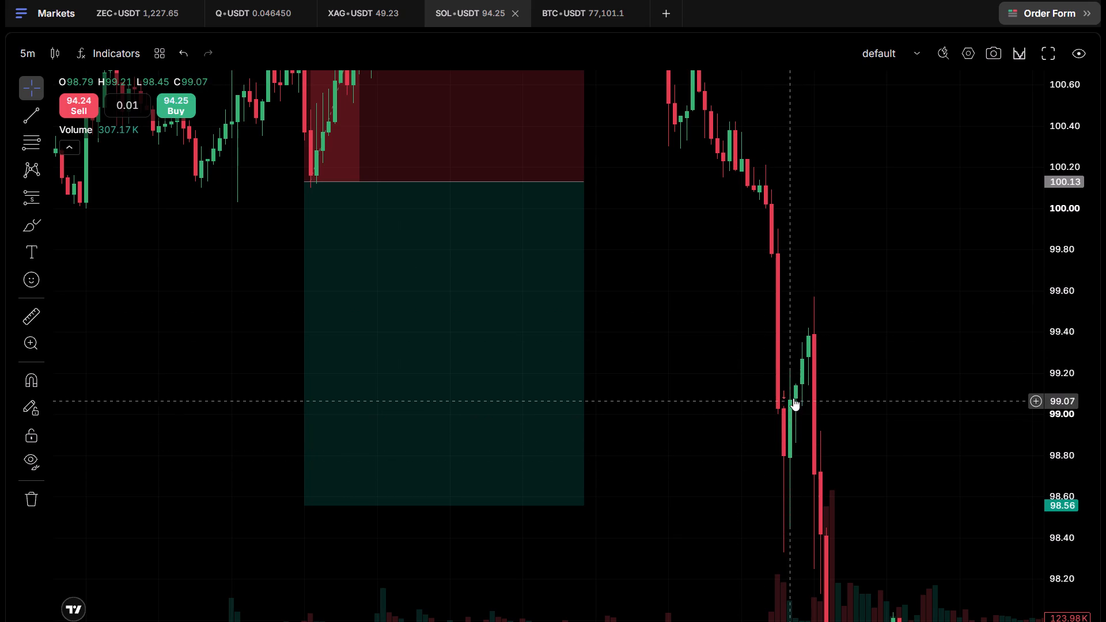
drag(902, 378, 765, 165)
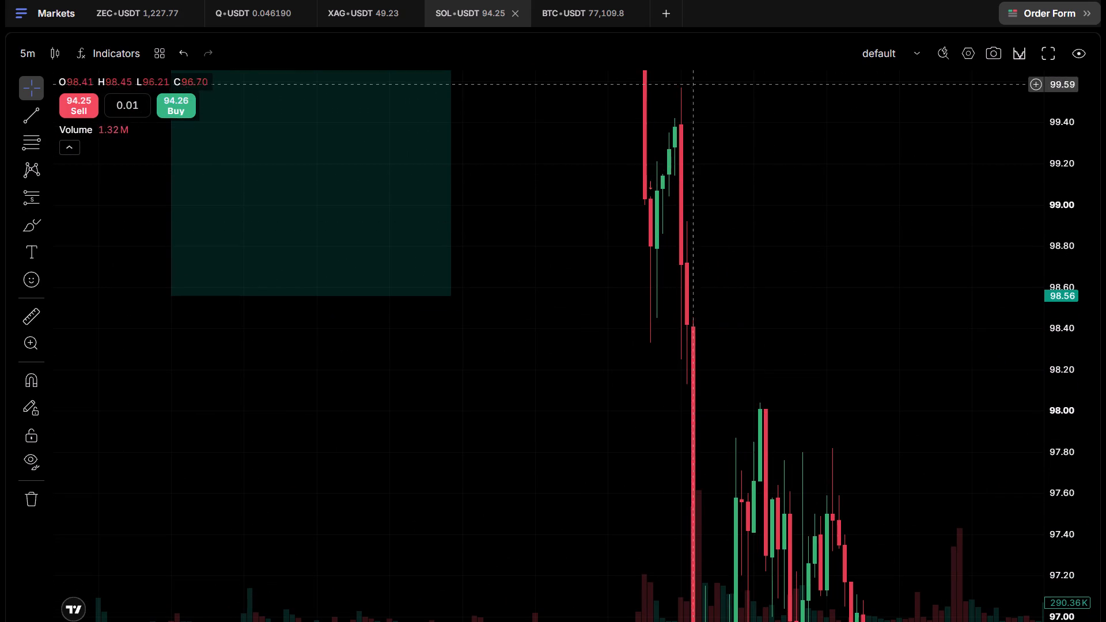
drag(764, 336, 672, 144)
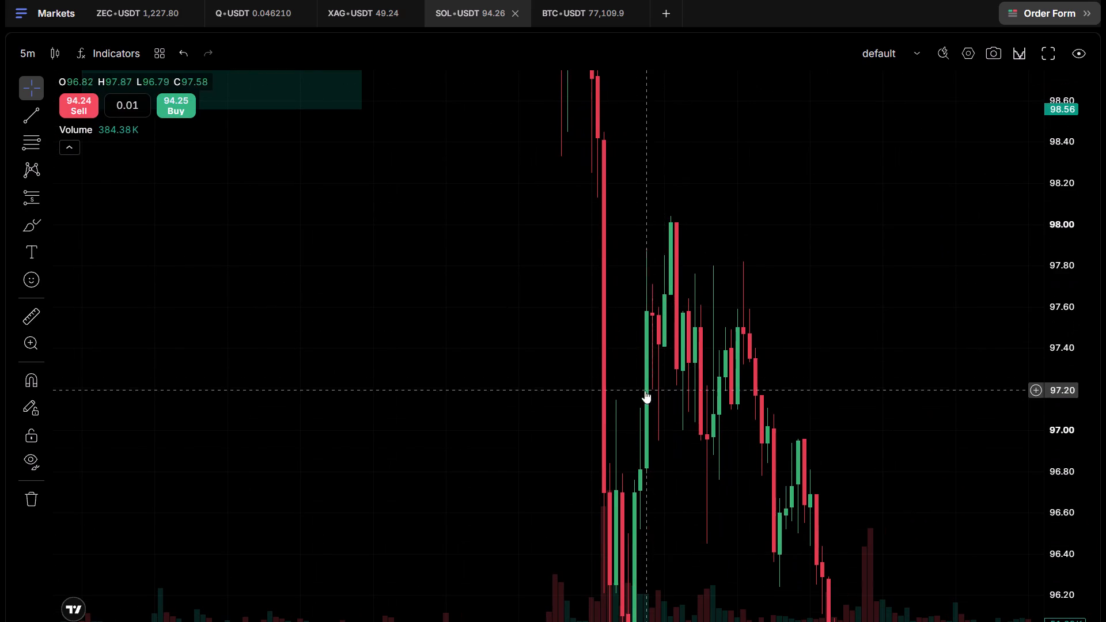
drag(636, 399, 596, 178)
drag(653, 474, 634, 276)
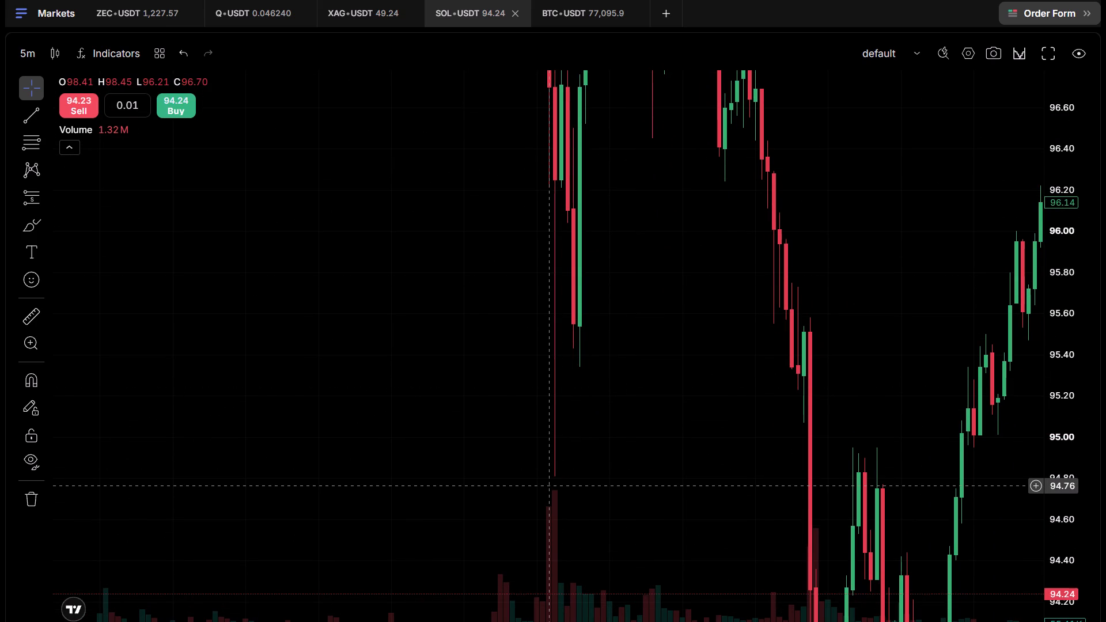
drag(407, 289, 626, 548)
drag(626, 493, 534, 394)
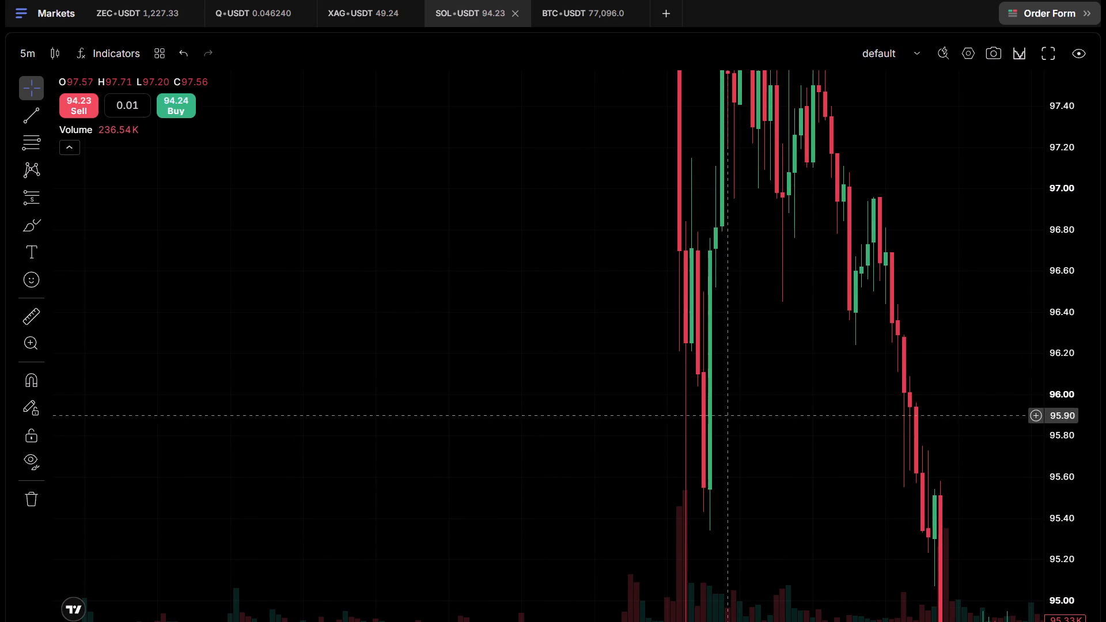
drag(760, 378, 645, 353)
scroll(730, 385, down, 2)
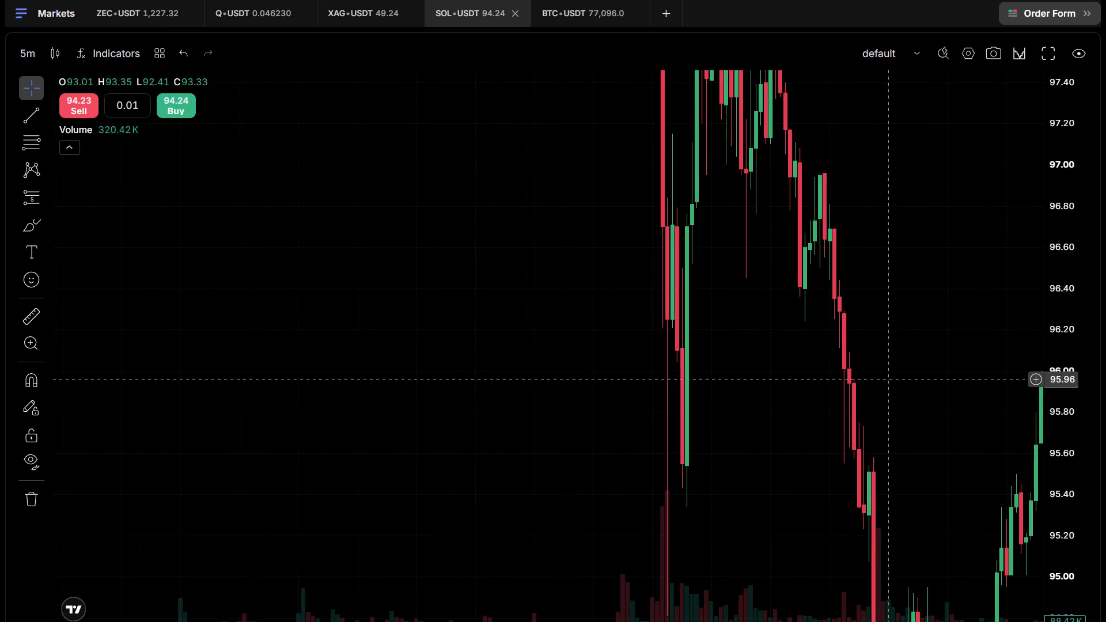
Lower the short position's target level to about 92.38, near the sell-off's low, for a risk/reward ratio of about 9.81.
drag(1080, 215, 1059, 411)
drag(735, 535, 623, 526)
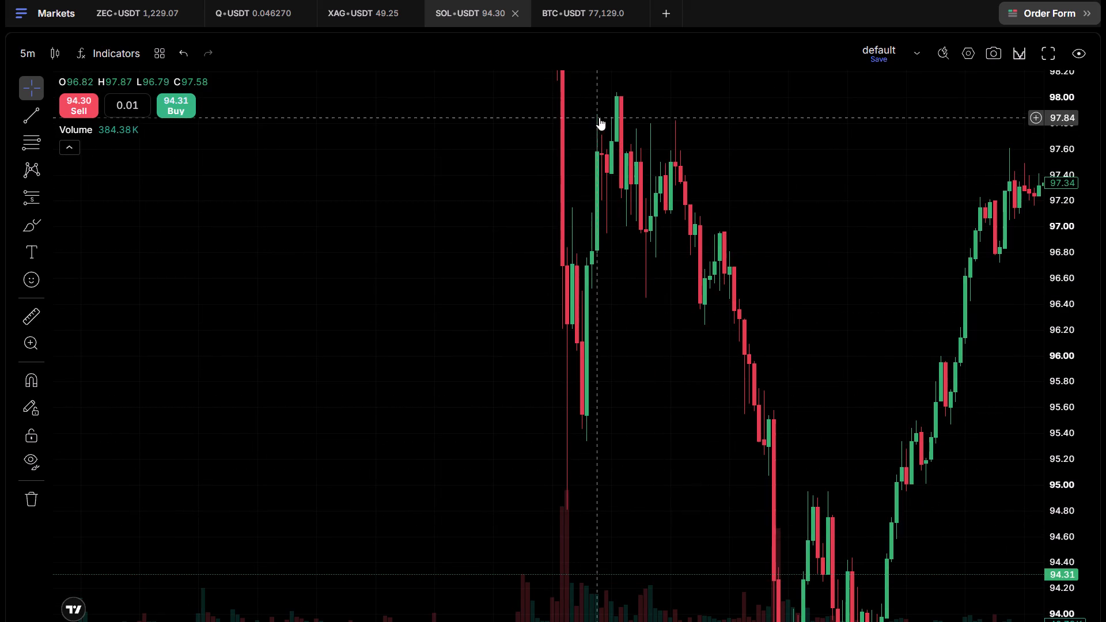
drag(700, 469, 501, 179)
drag(529, 370, 462, 143)
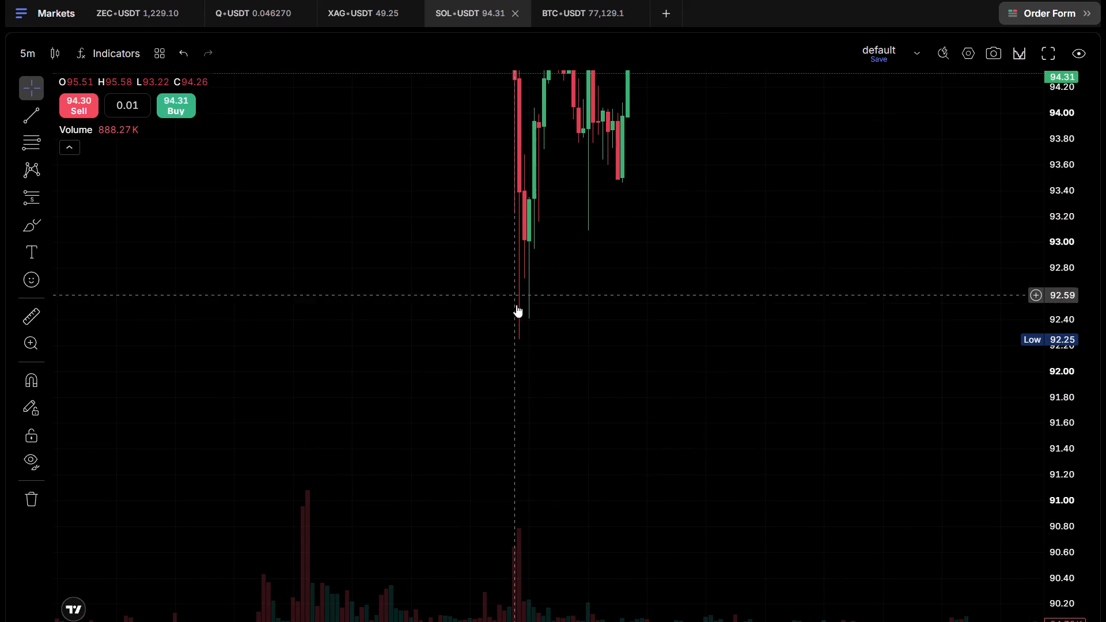
drag(671, 317, 813, 518)
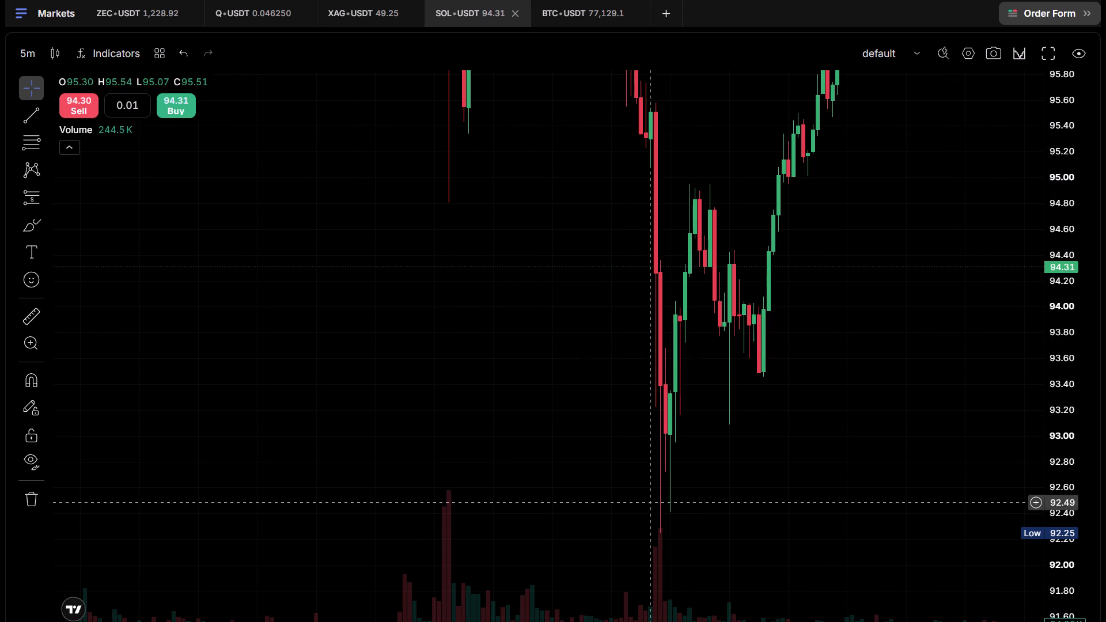
scroll(582, 516, down, 8)
scroll(815, 418, up, 6)
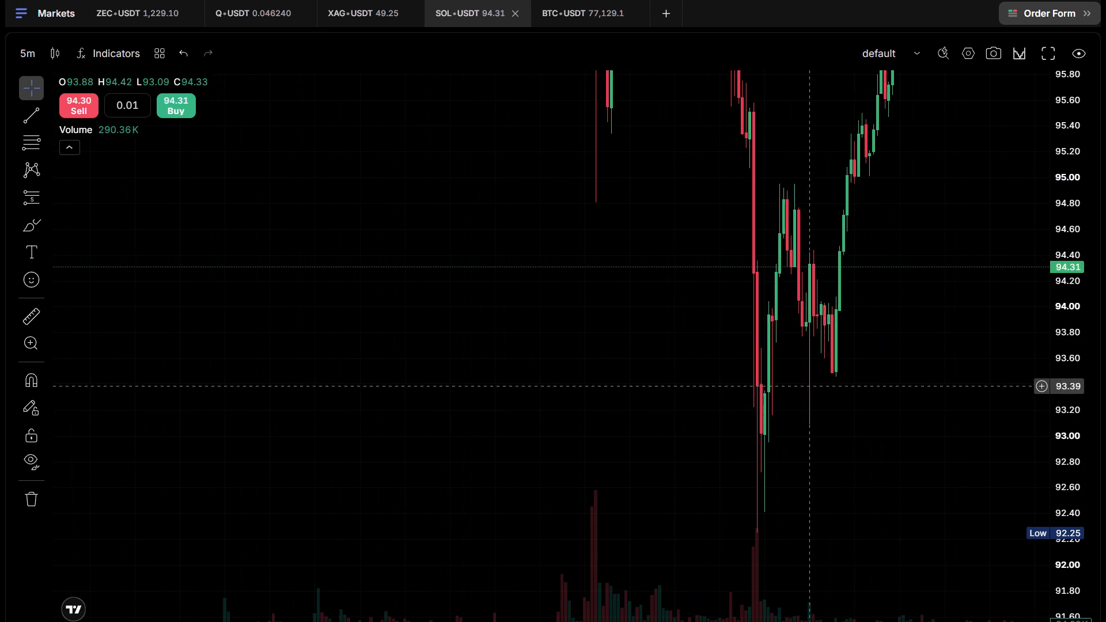
drag(1088, 244, 1095, 501)
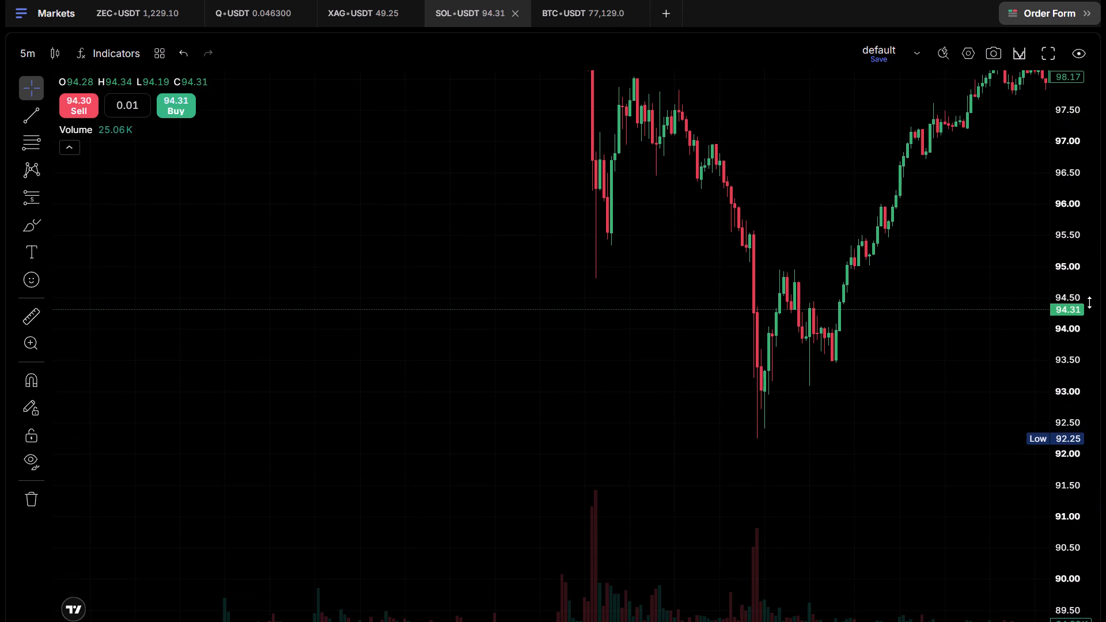
drag(1089, 302, 1065, 456)
click(405, 141)
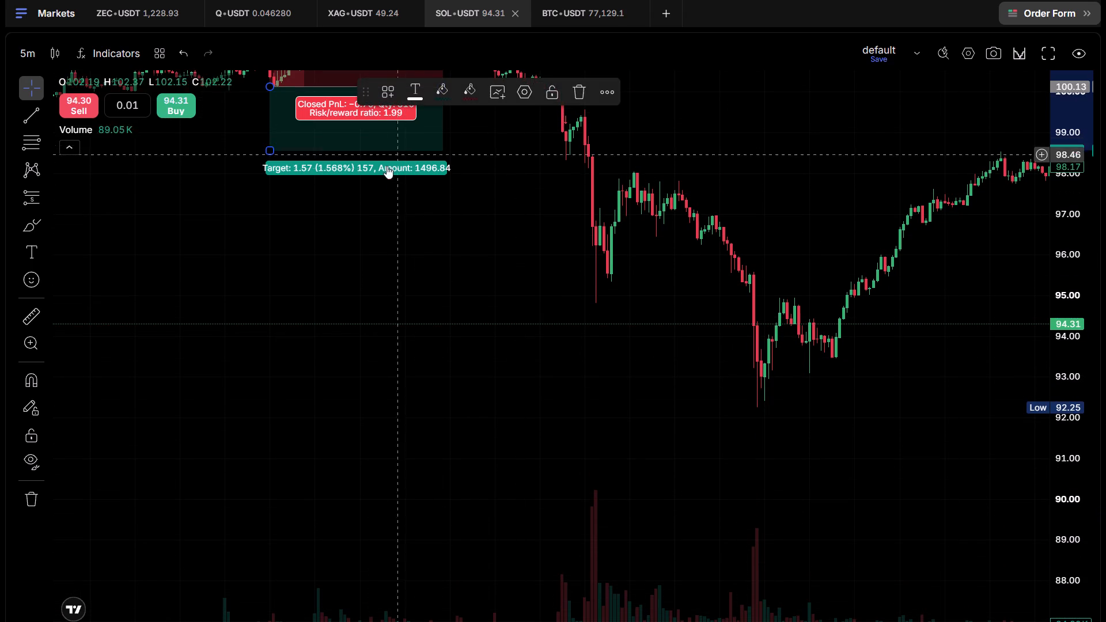
drag(268, 152, 267, 268)
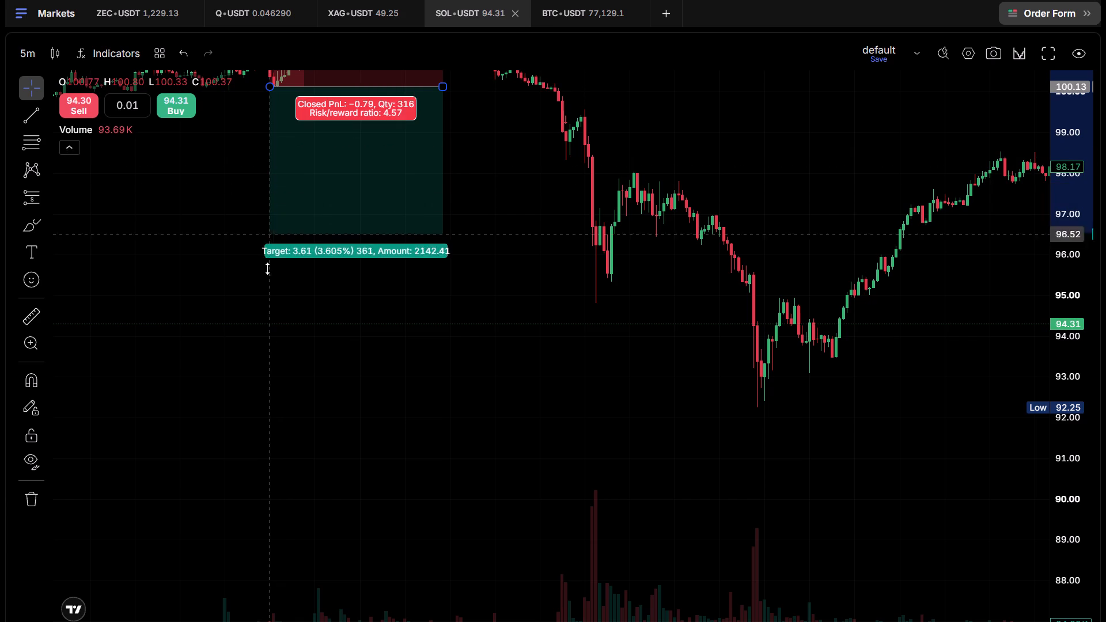
drag(267, 268, 286, 407)
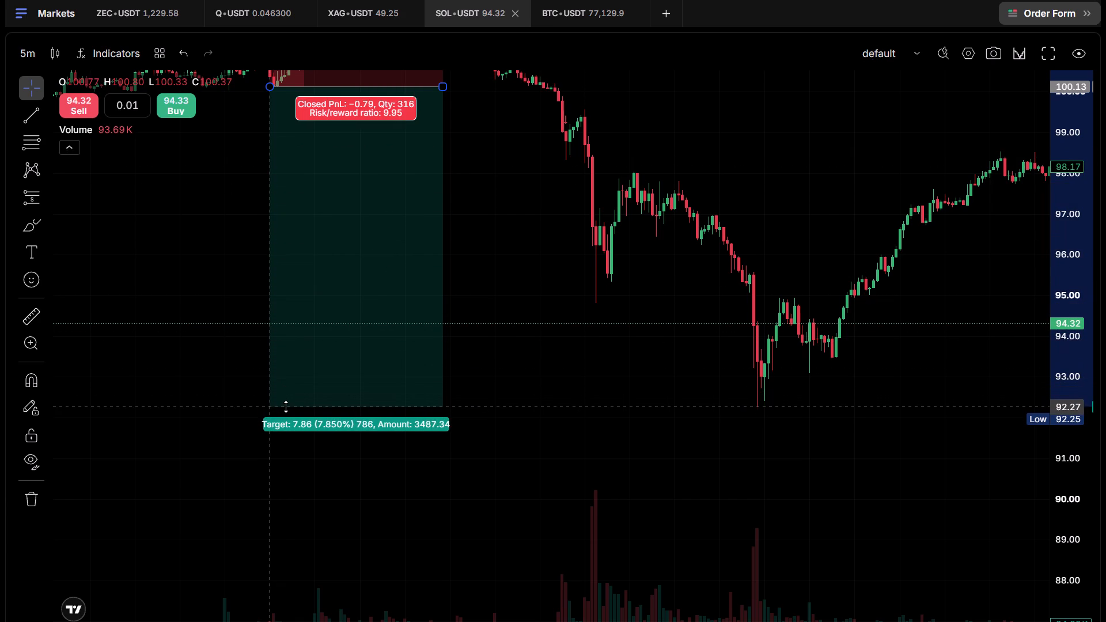
drag(286, 407, 283, 402)
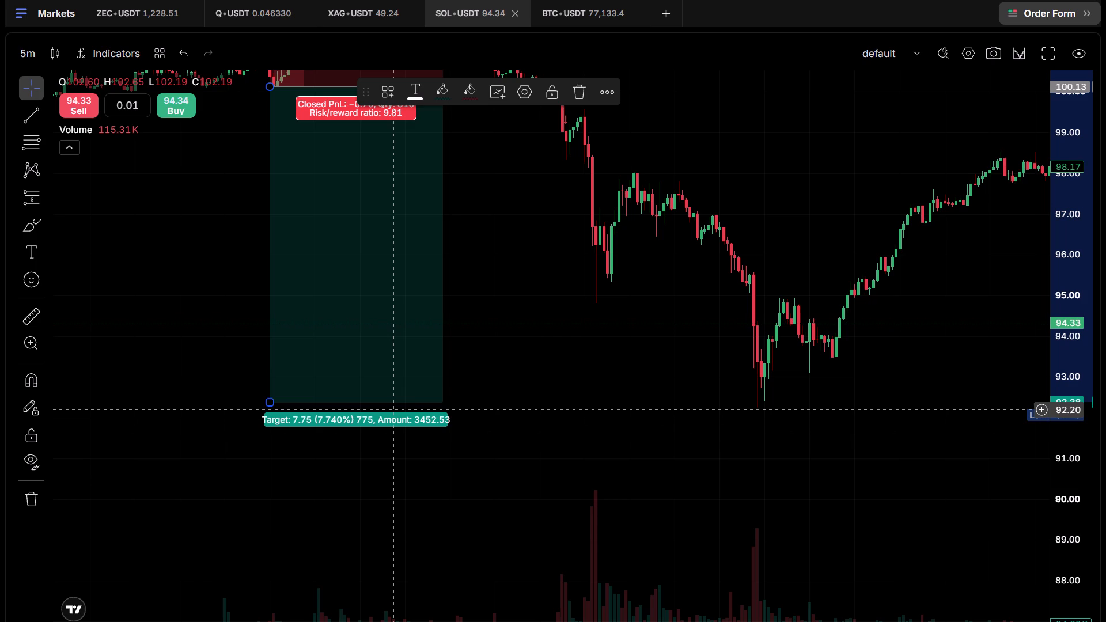
Draw a nearly horizontal trendline from the start of the sell-off across the later recovery, ending at about 100.4.
scroll(440, 293, up, 2)
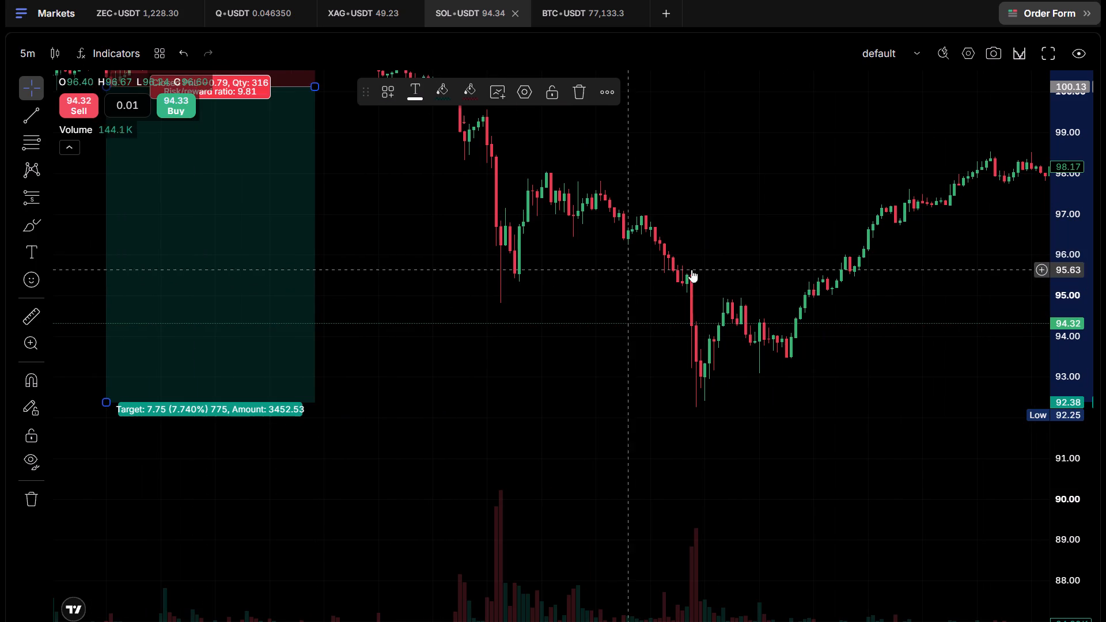
drag(1081, 298, 1105, 462)
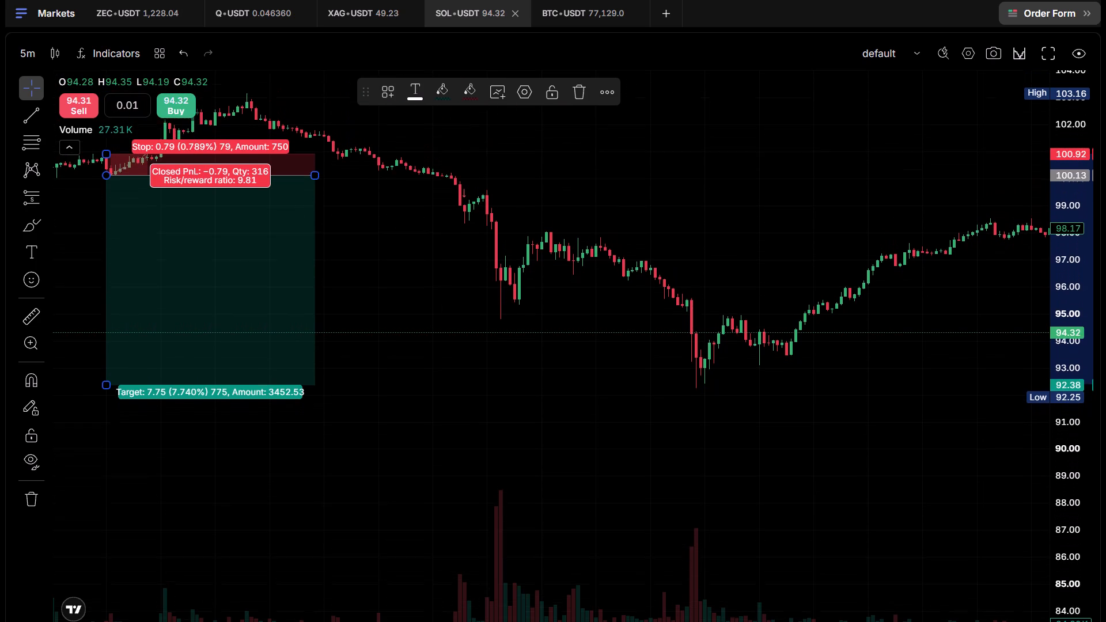
drag(1105, 462, 1100, 475)
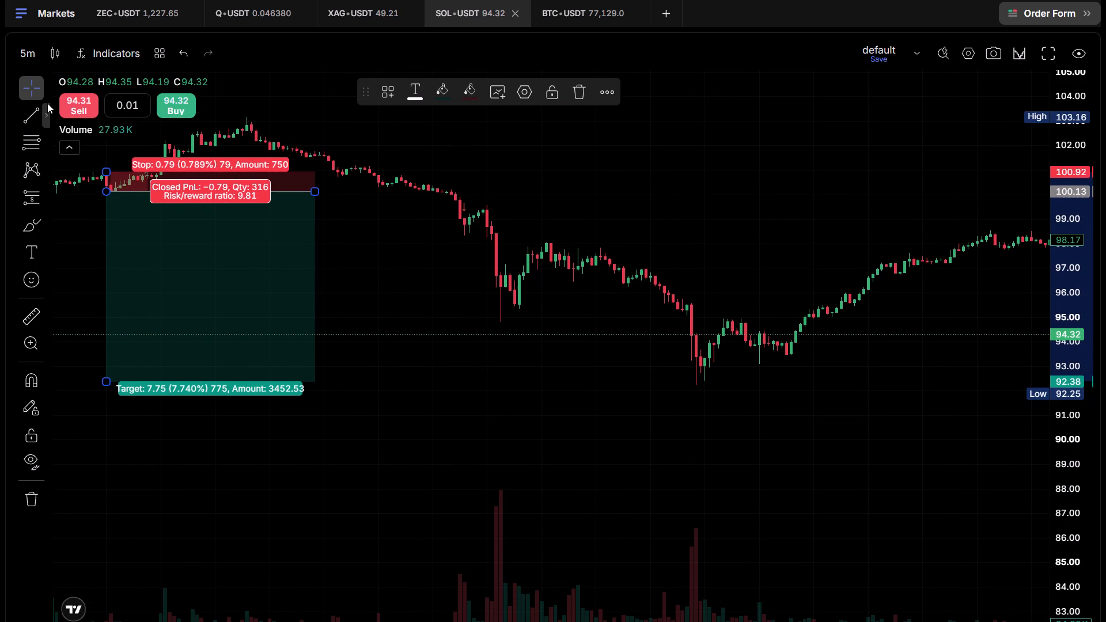
click(40, 119)
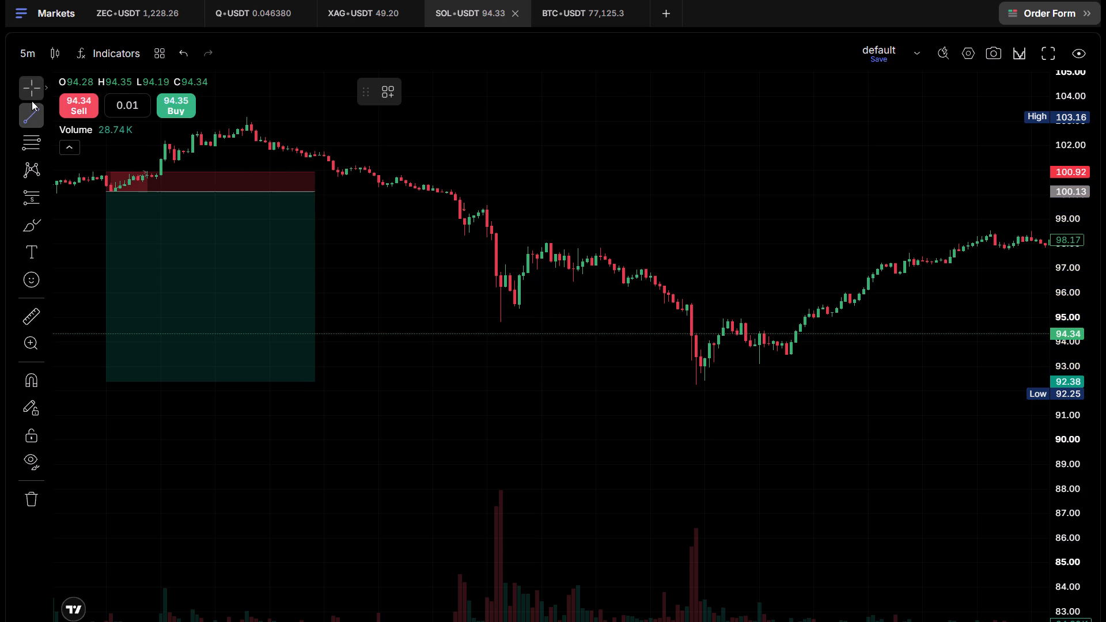
click(46, 115)
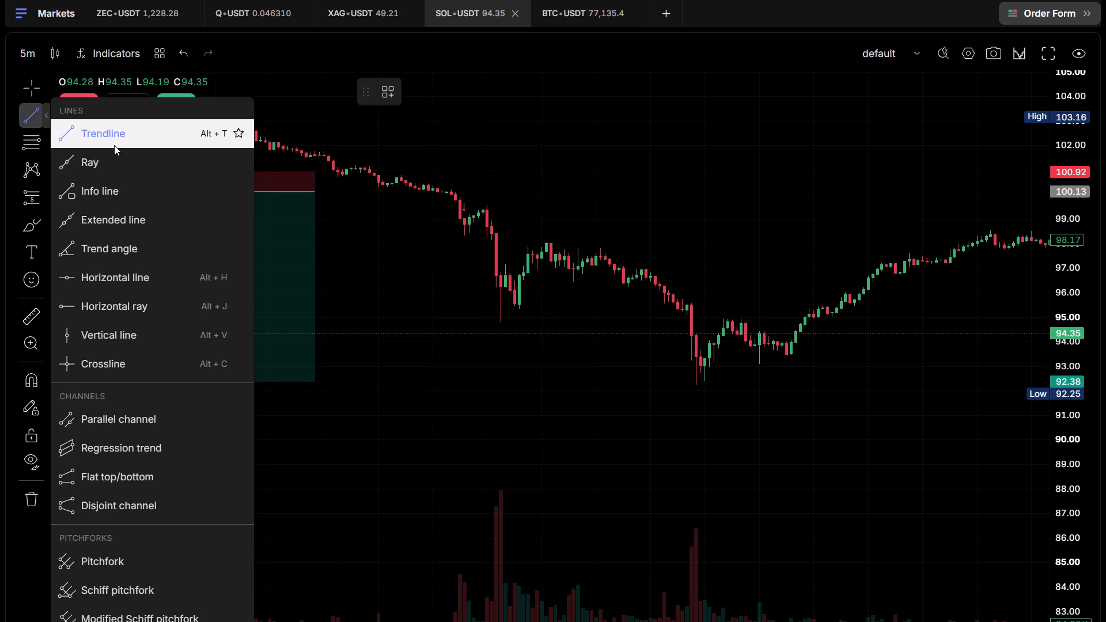
click(126, 139)
drag(426, 191, 811, 184)
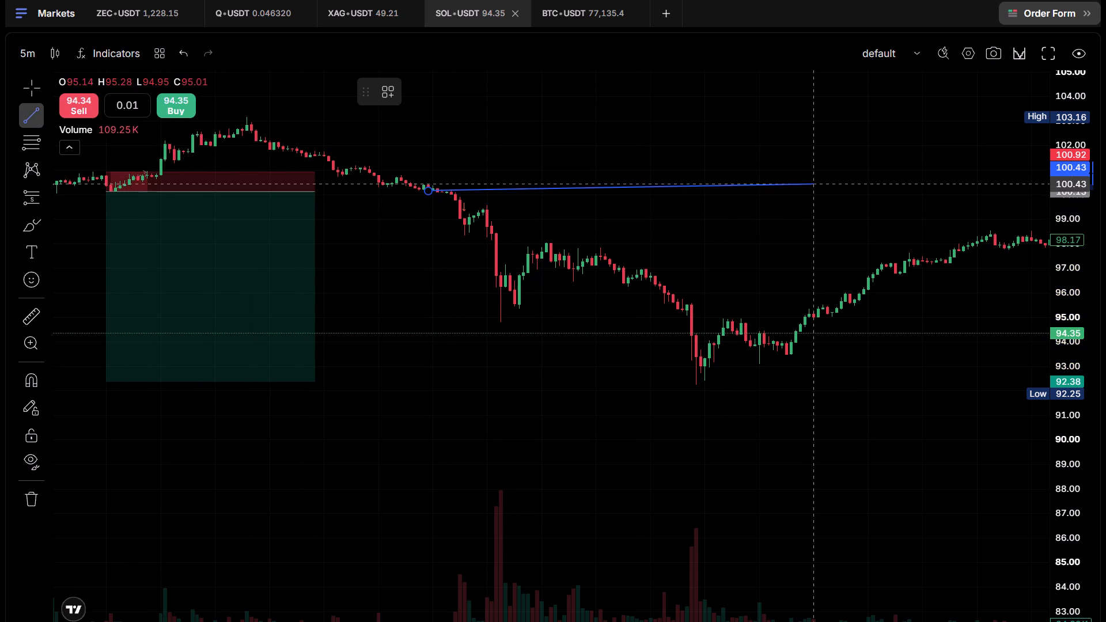
drag(811, 184, 806, 184)
click(804, 184)
Move the trendline down so its ends sit at about 99.72 and 99.81.
drag(727, 190, 760, 212)
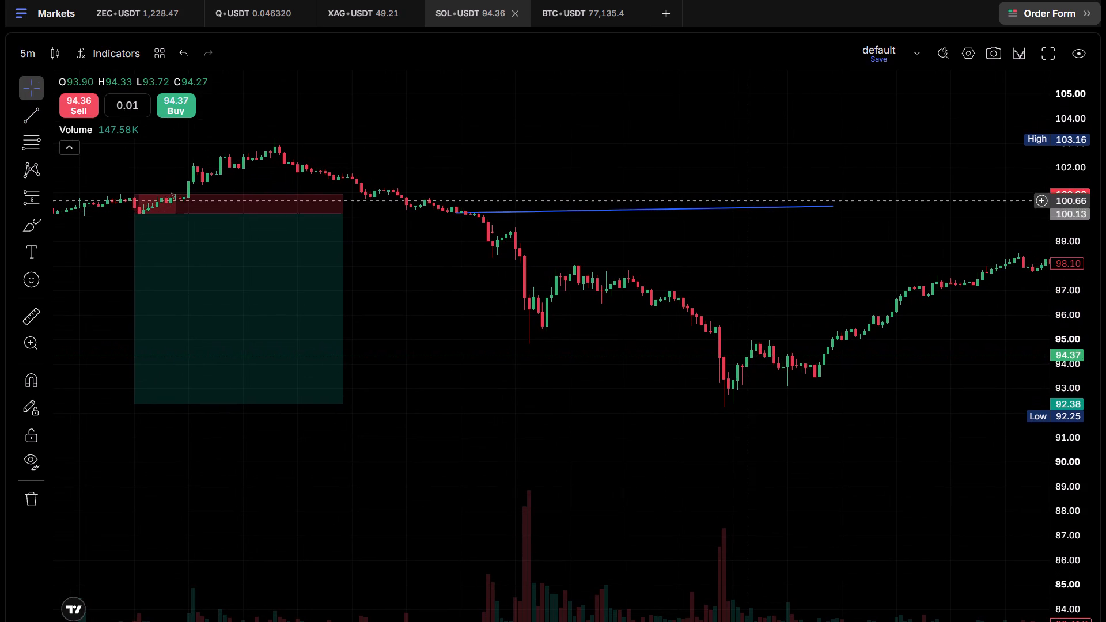
drag(748, 208, 786, 226)
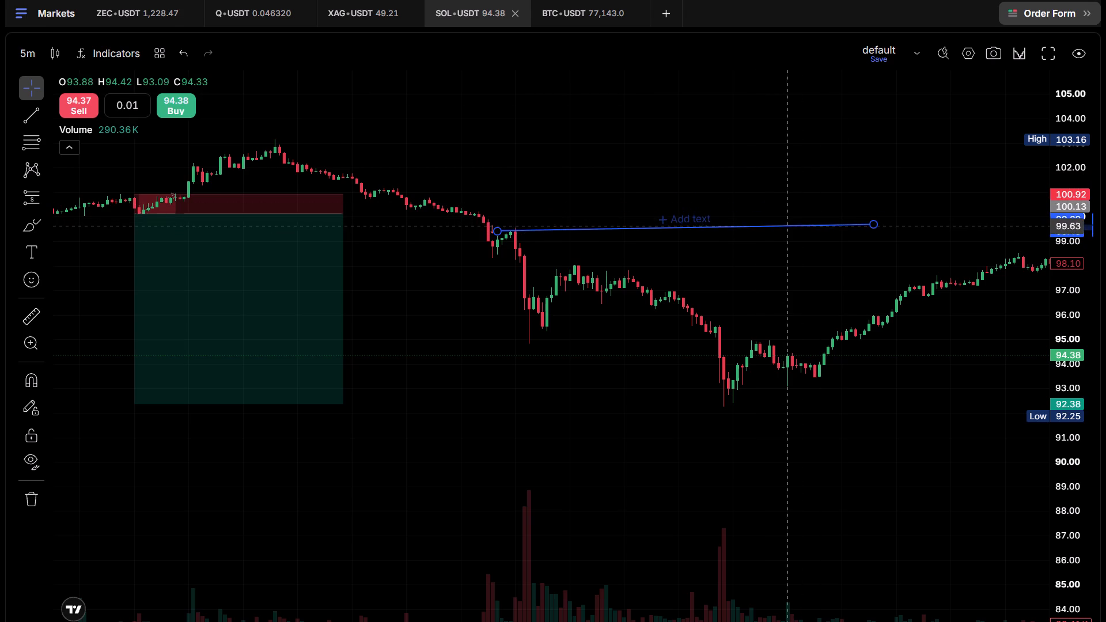
drag(786, 226, 798, 219)
click(881, 217)
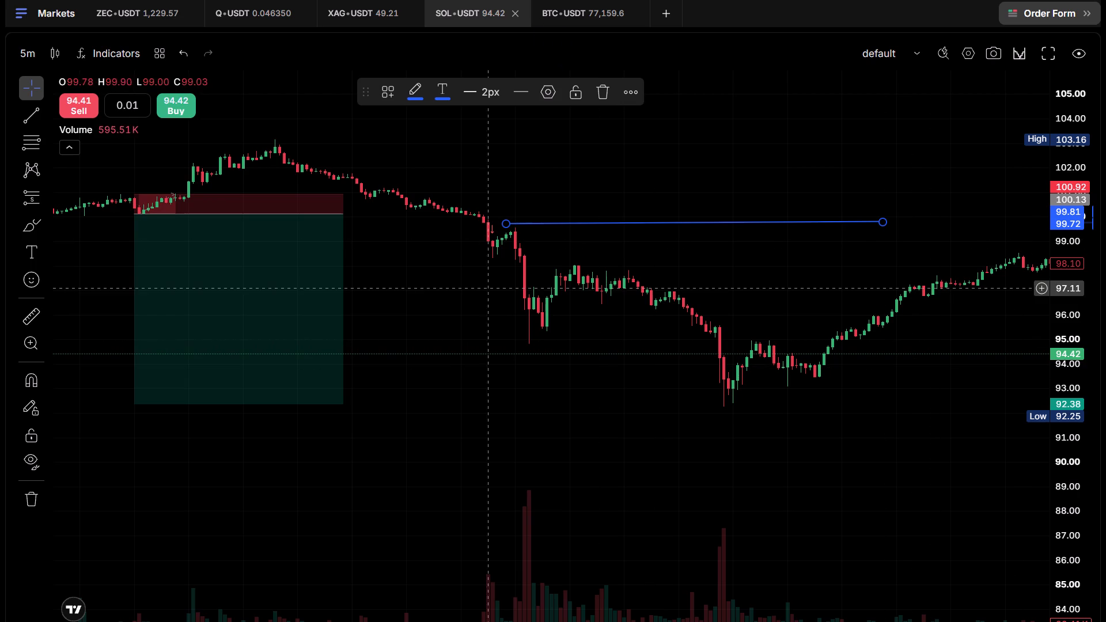
Delete the short position drawing from the chart.
click(312, 306)
click(586, 88)
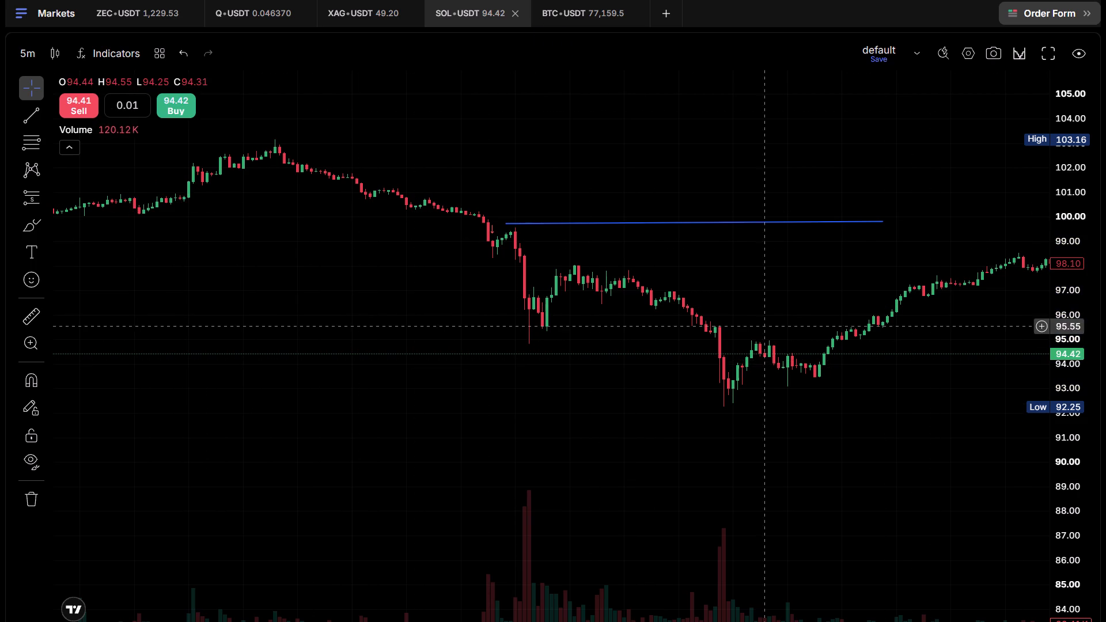
Exit the full-screen chart and reload the timed-out SOL-USDT session in the first CoinDCX browser tab.
drag(809, 329, 410, 428)
drag(751, 473, 250, 317)
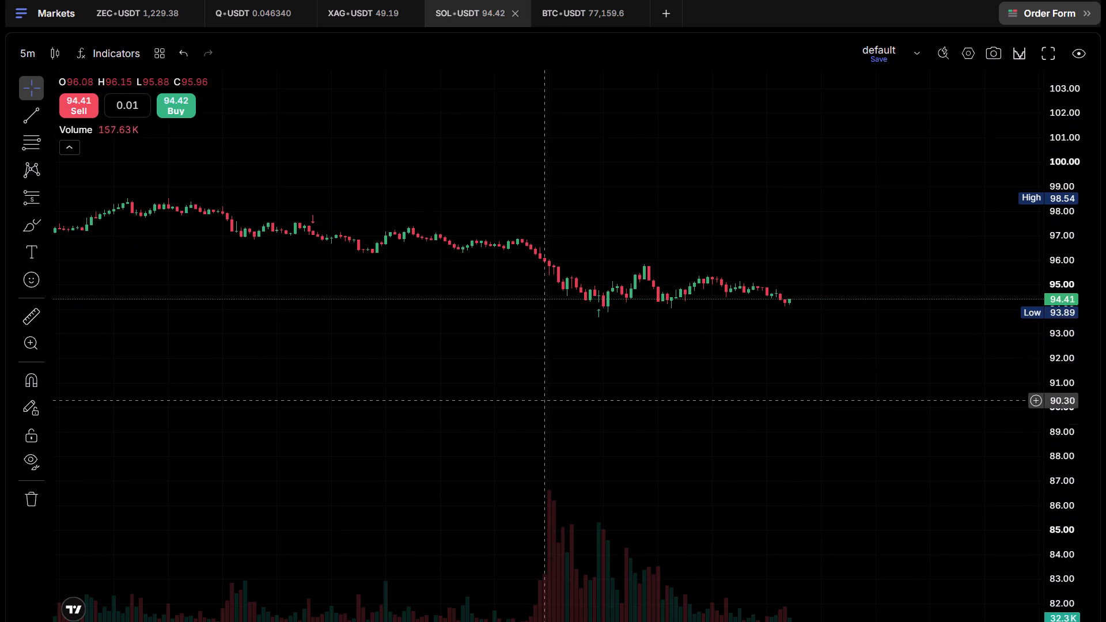
drag(632, 421, 804, 457)
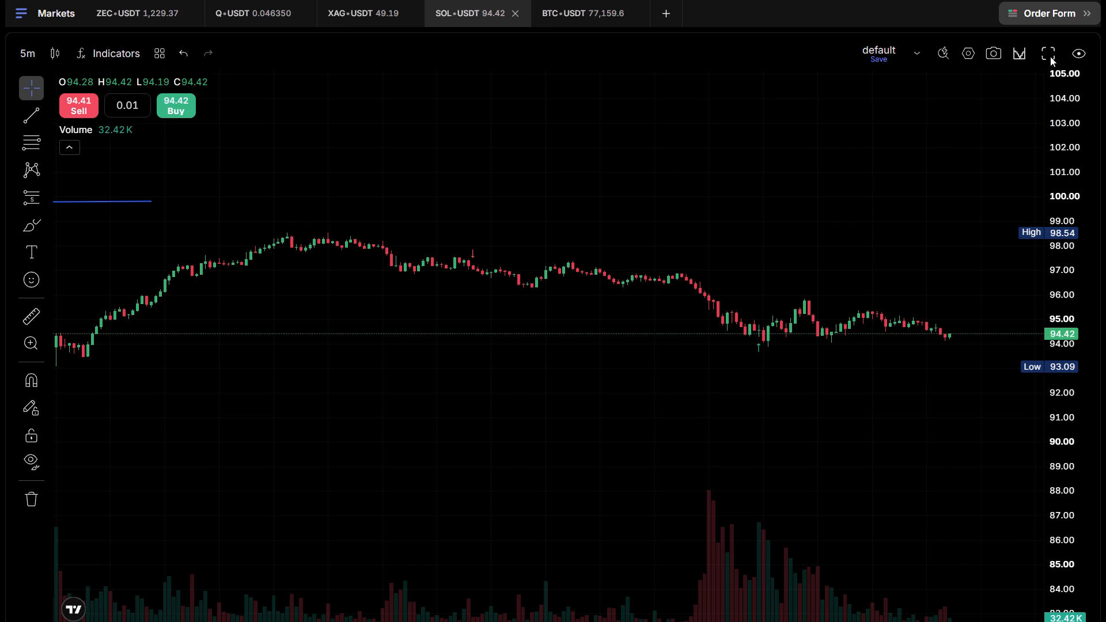
click(1059, 62)
click(1052, 59)
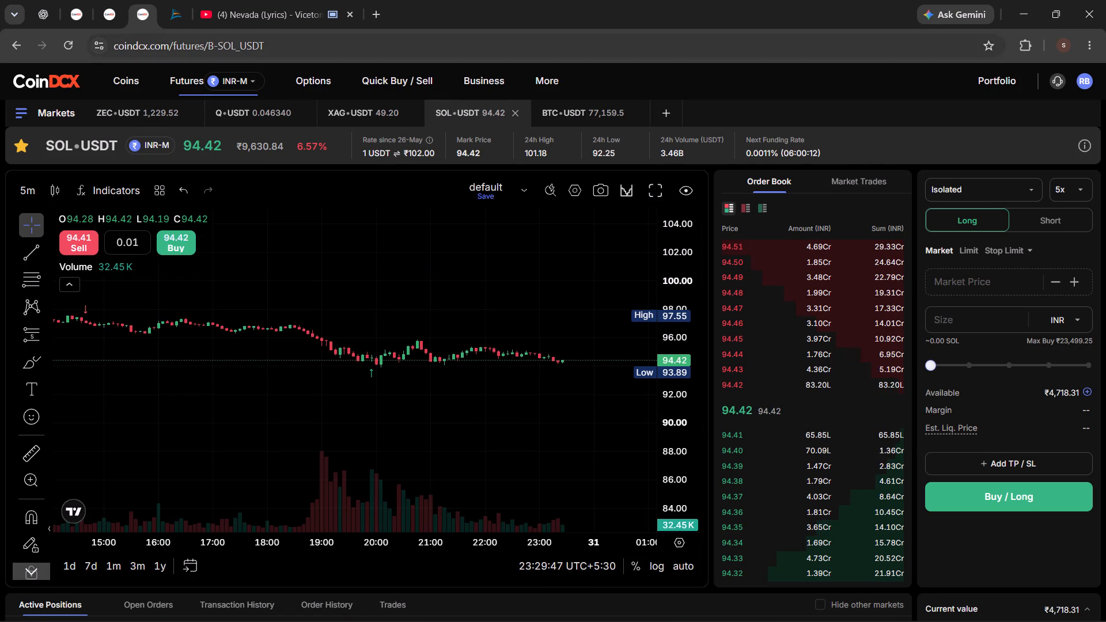
click(84, 15)
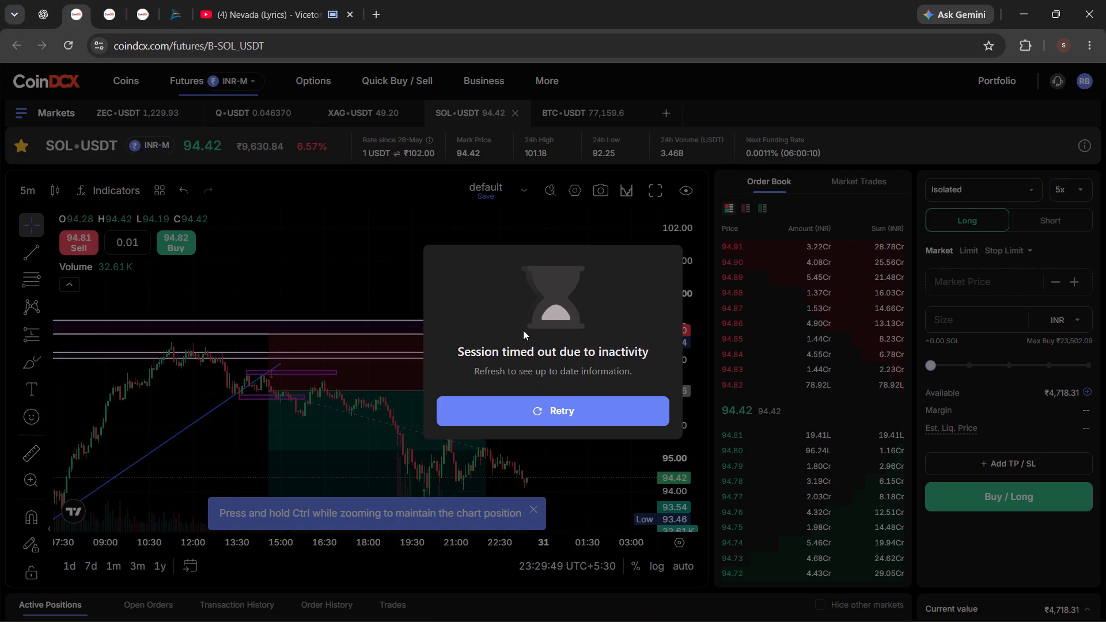
click(558, 407)
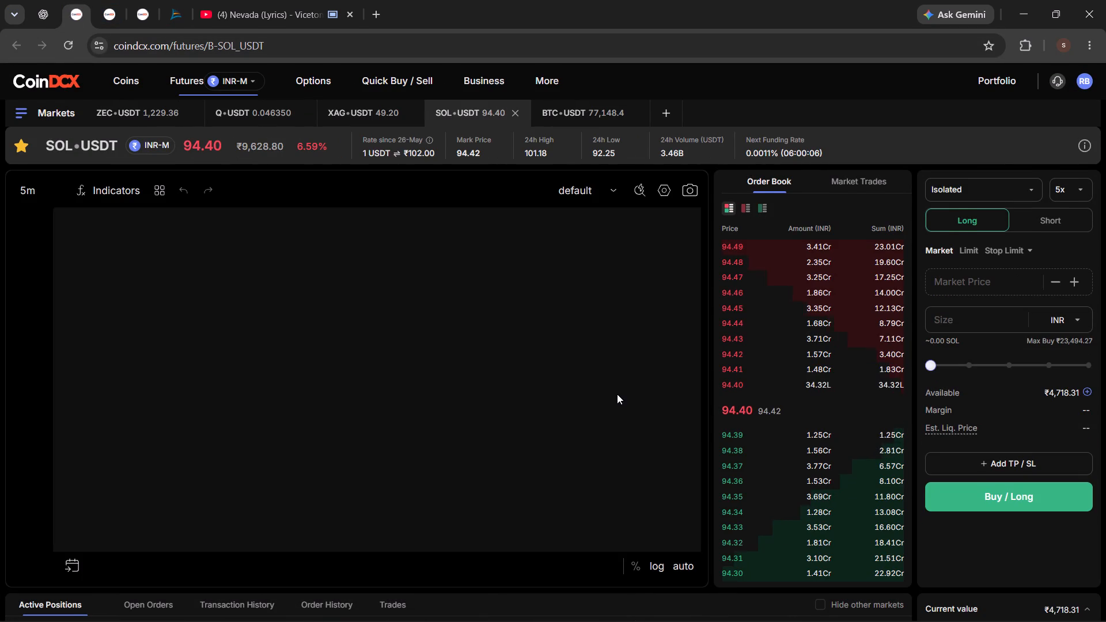
Dismiss the detailed chart values tip and show the reloaded SOL-USDT chart in full screen.
scroll(617, 394, down, 7)
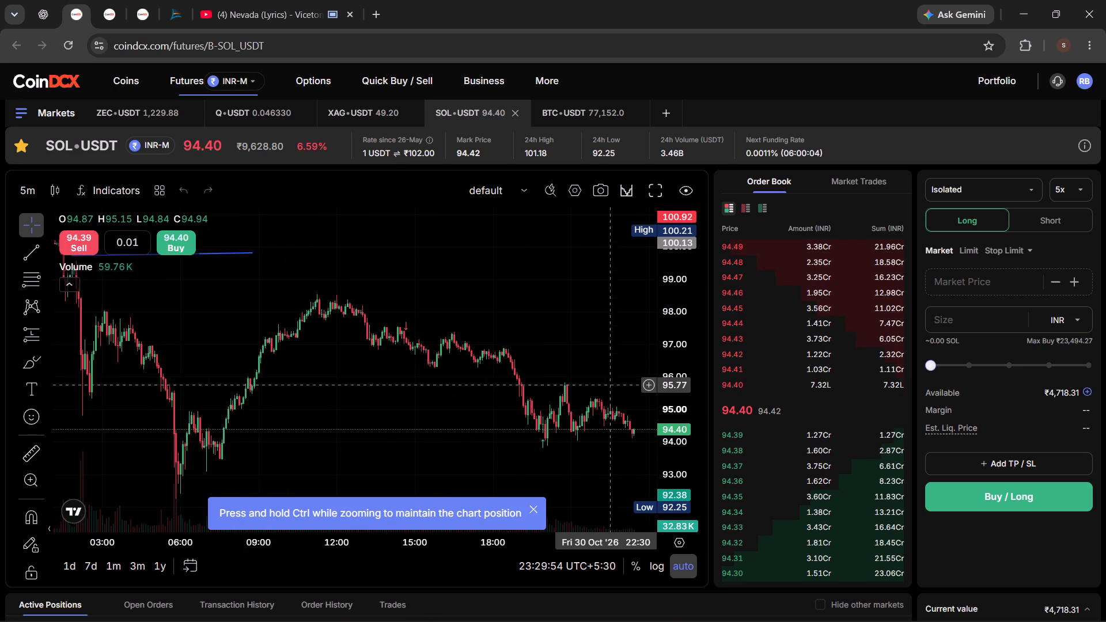
drag(573, 365, 510, 304)
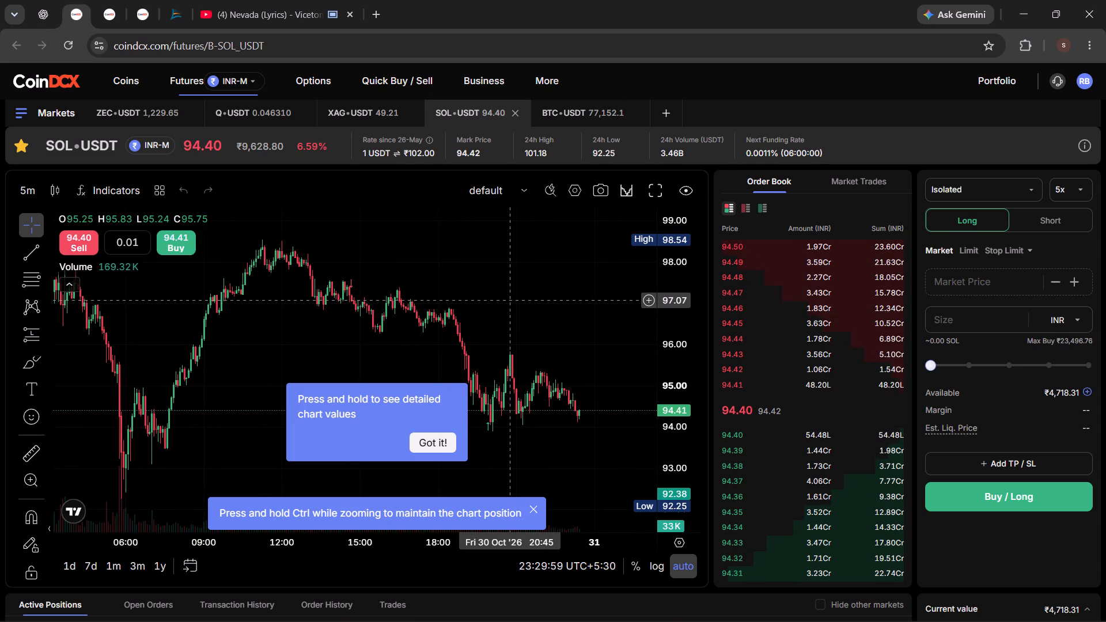
click(414, 442)
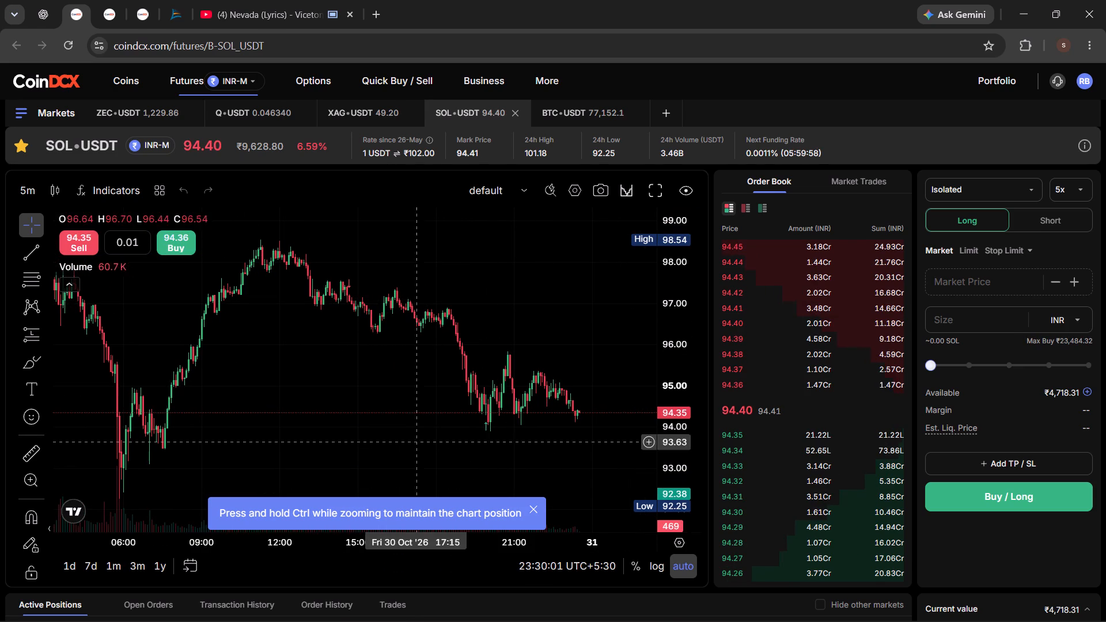
click(648, 197)
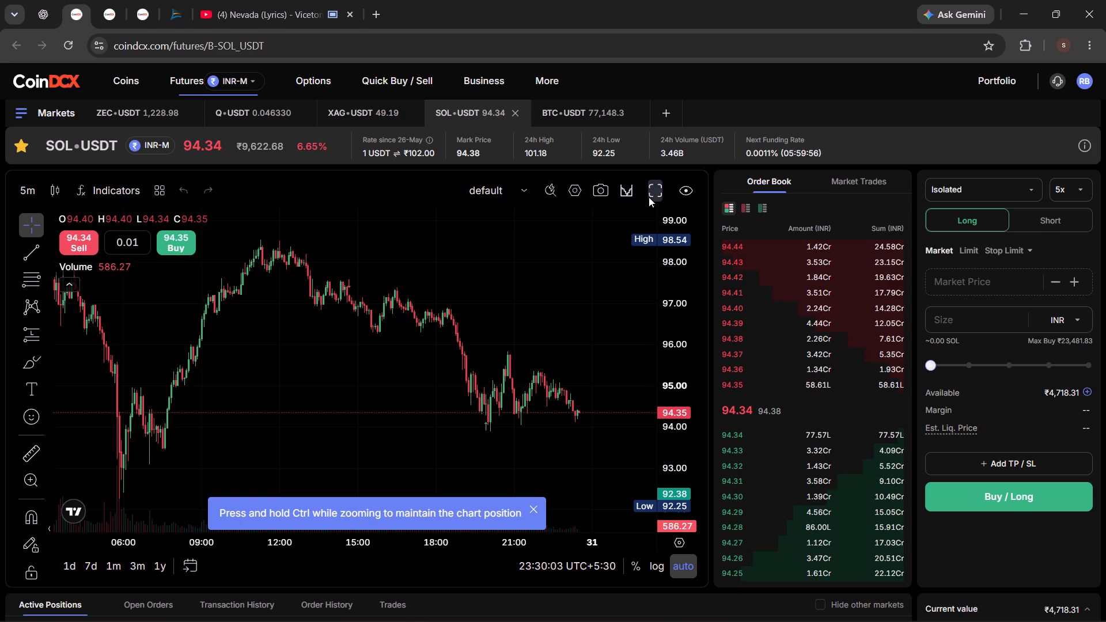
click(653, 195)
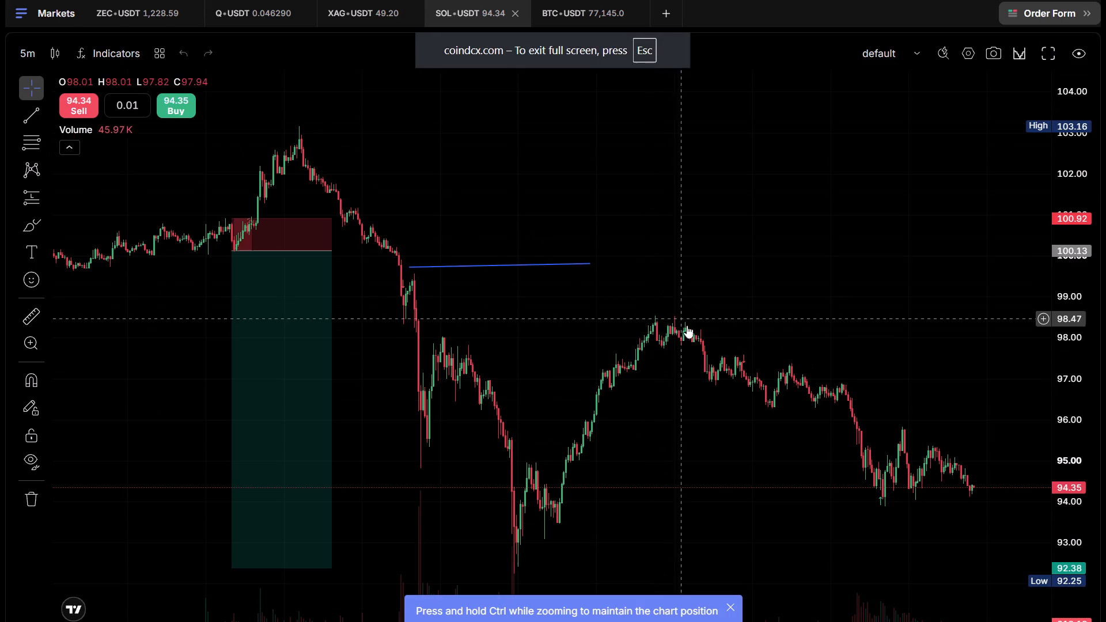
Remove both drawings, the short position and the trendline, from the reloaded chart.
right_click(639, 150)
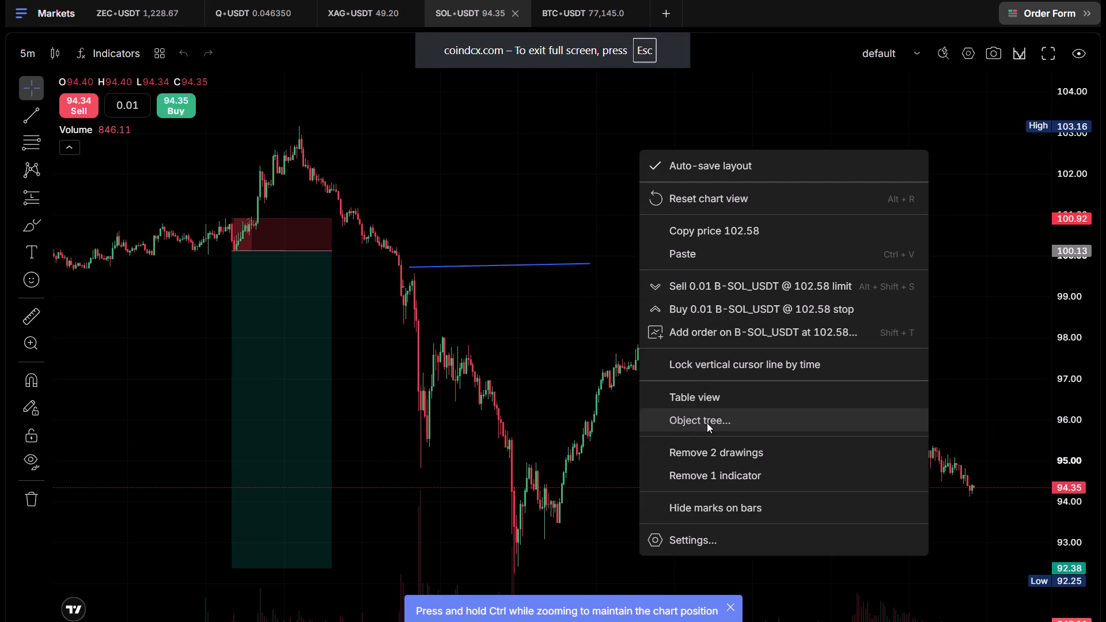
click(589, 149)
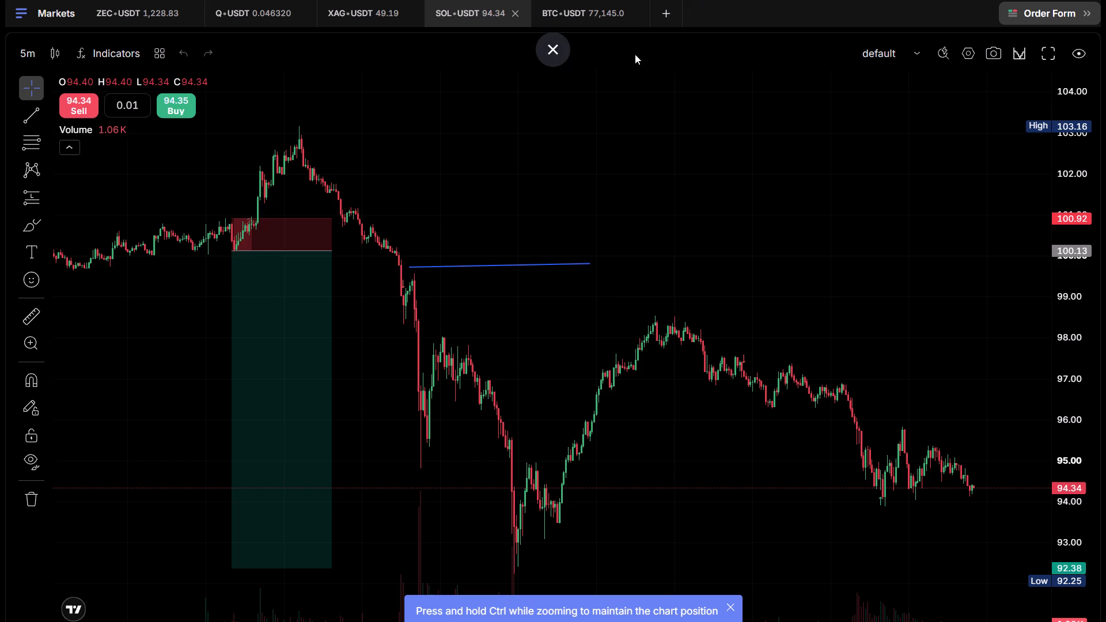
right_click(719, 115)
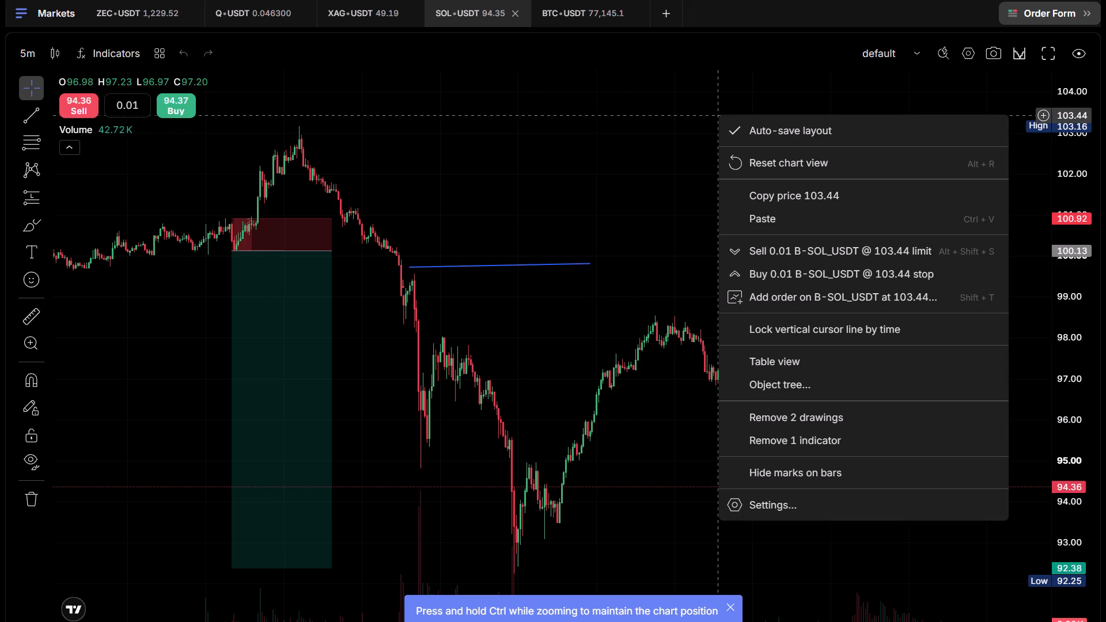
right_click(736, 93)
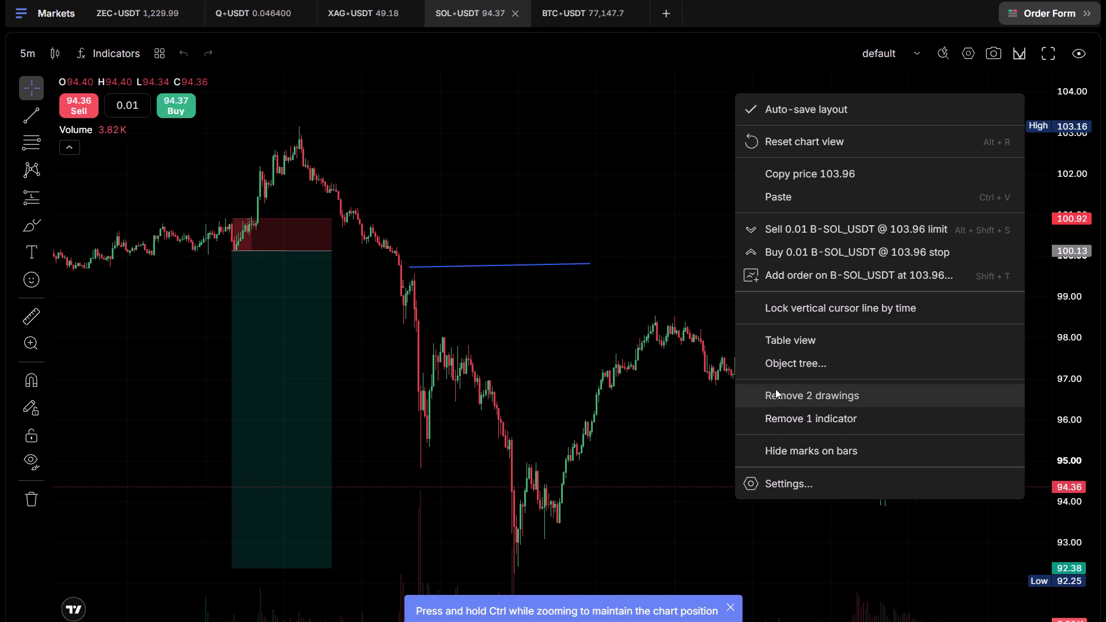
click(809, 403)
Remove the Volume indicator from the chart.
right_click(596, 175)
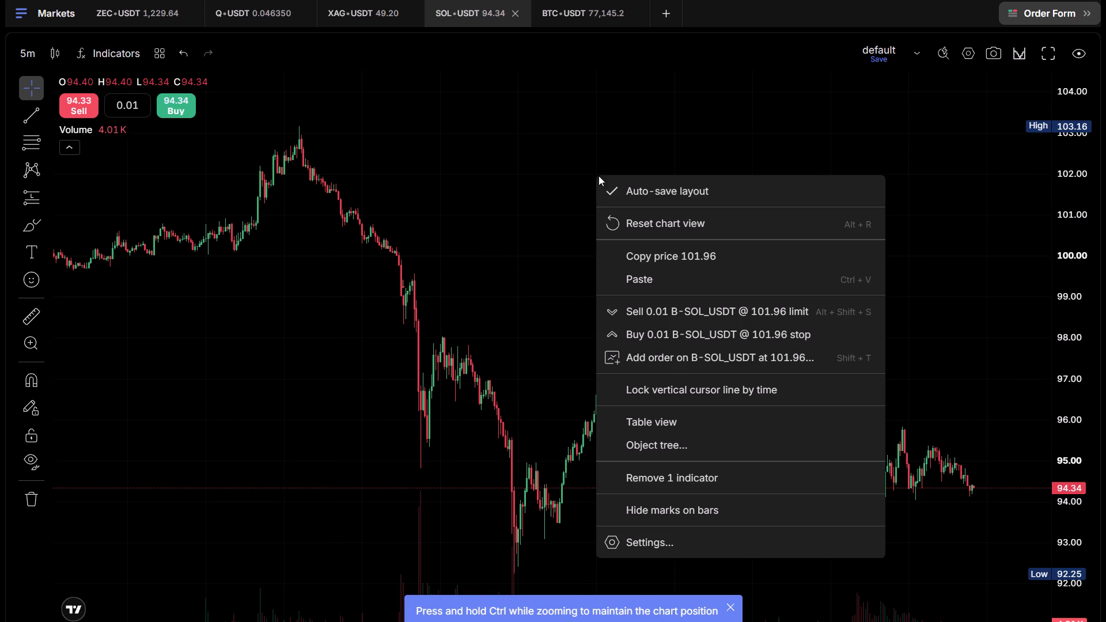
click(653, 479)
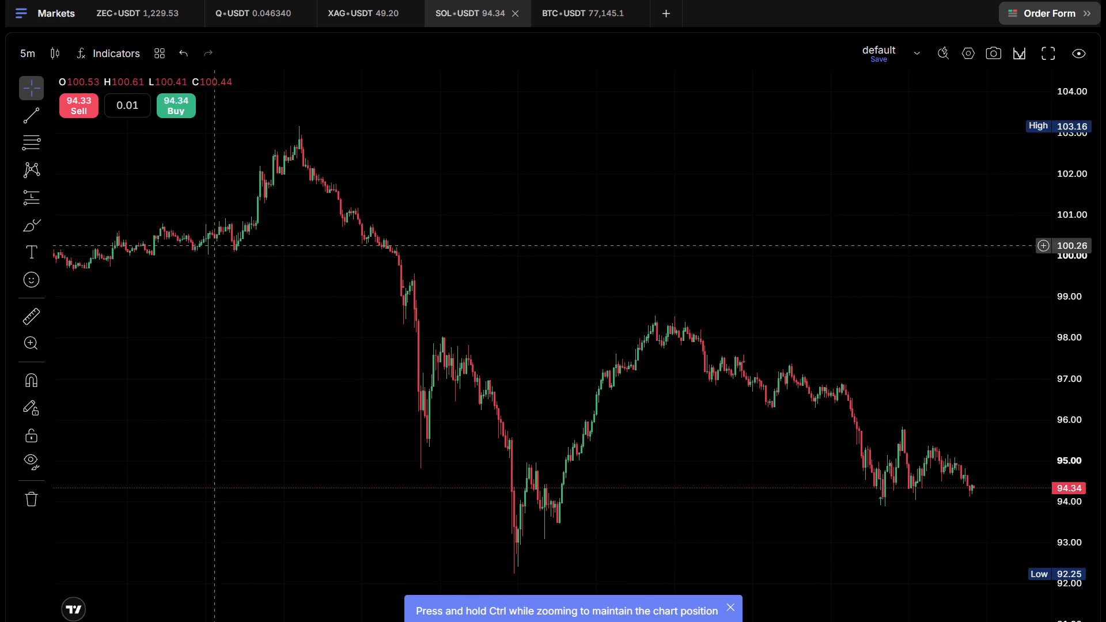
Switch the SOL-USDT chart from the 5-minute interval to the 1-day interval.
scroll(556, 396, up, 3)
drag(485, 266, 486, 266)
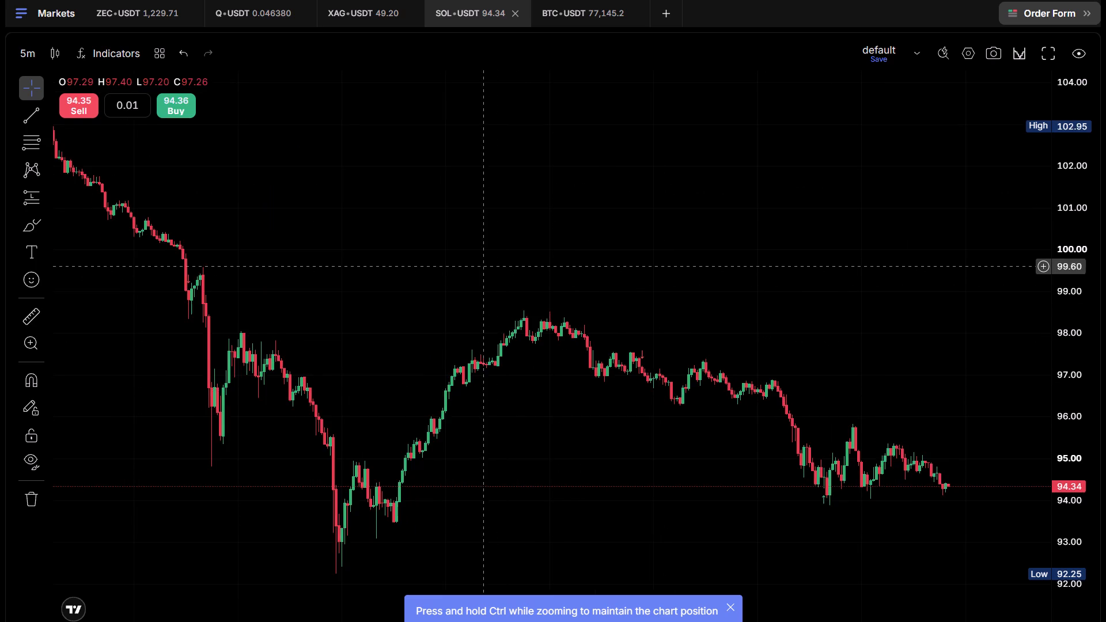
drag(486, 266, 528, 217)
scroll(516, 237, down, 2)
click(31, 54)
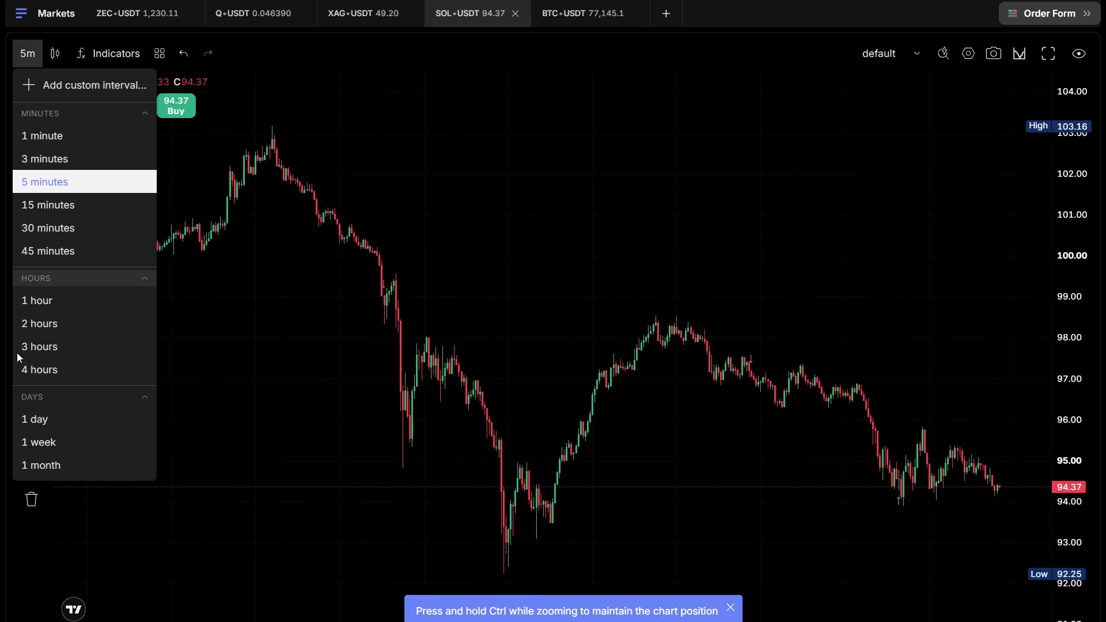
click(39, 423)
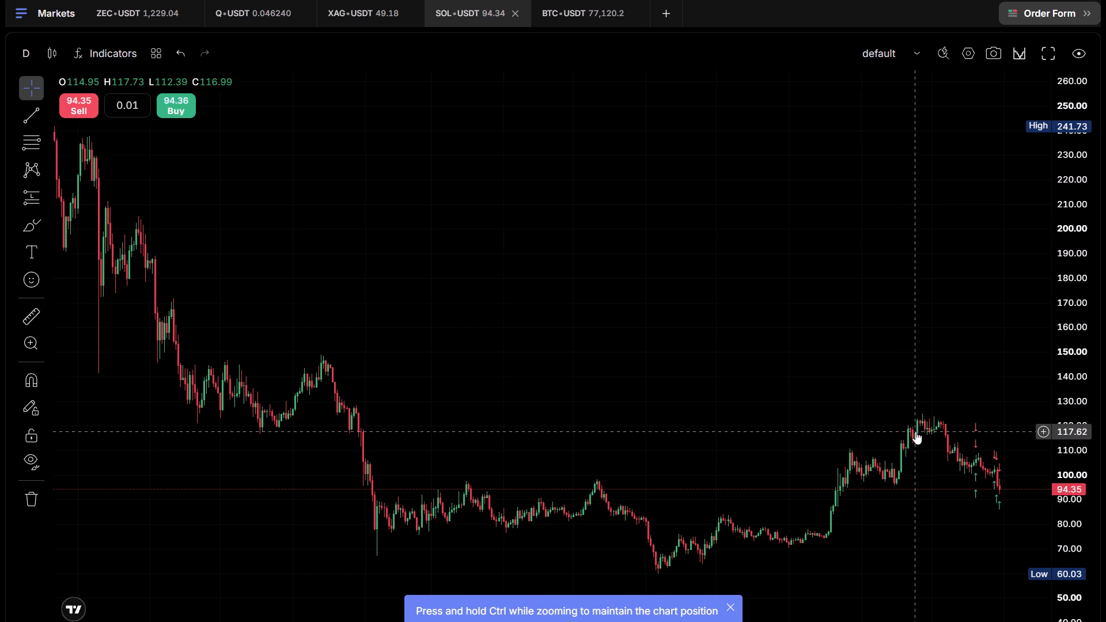
Examine the most recent daily SOL-USDT candles up close, including the last red candles and the trade arrows around them.
scroll(957, 554, up, 16)
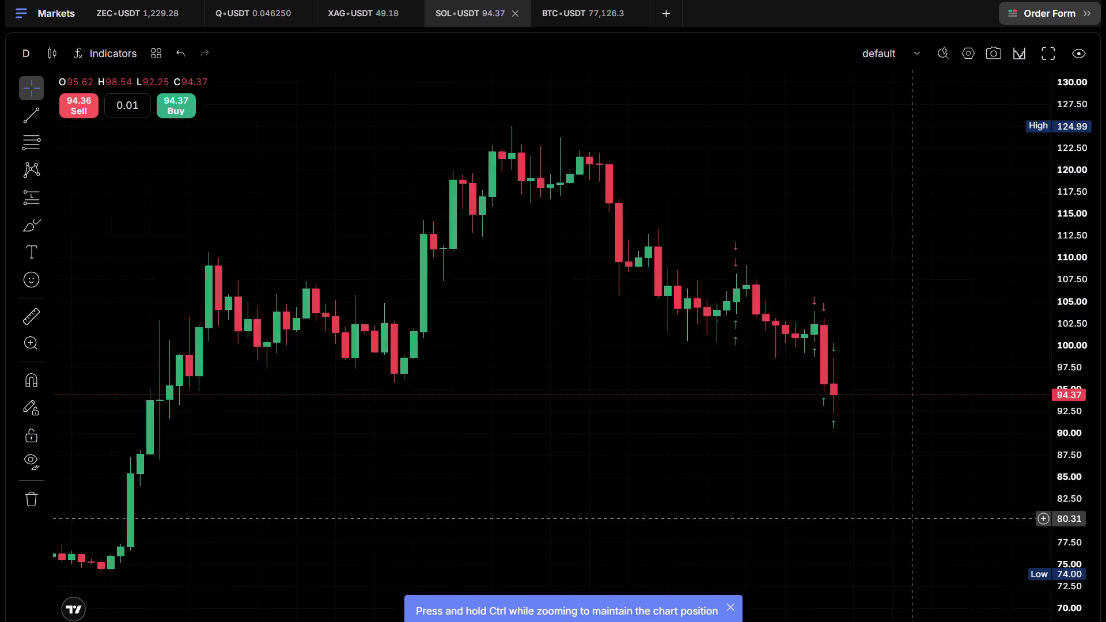
scroll(914, 518, up, 10)
drag(635, 475, 759, 403)
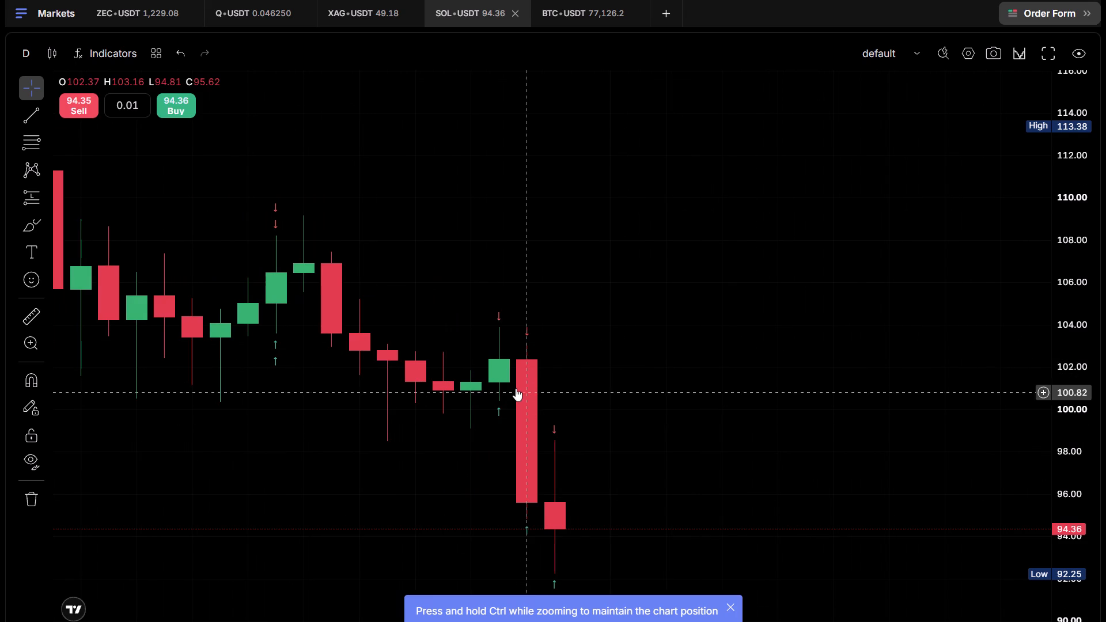
drag(1067, 443, 1070, 405)
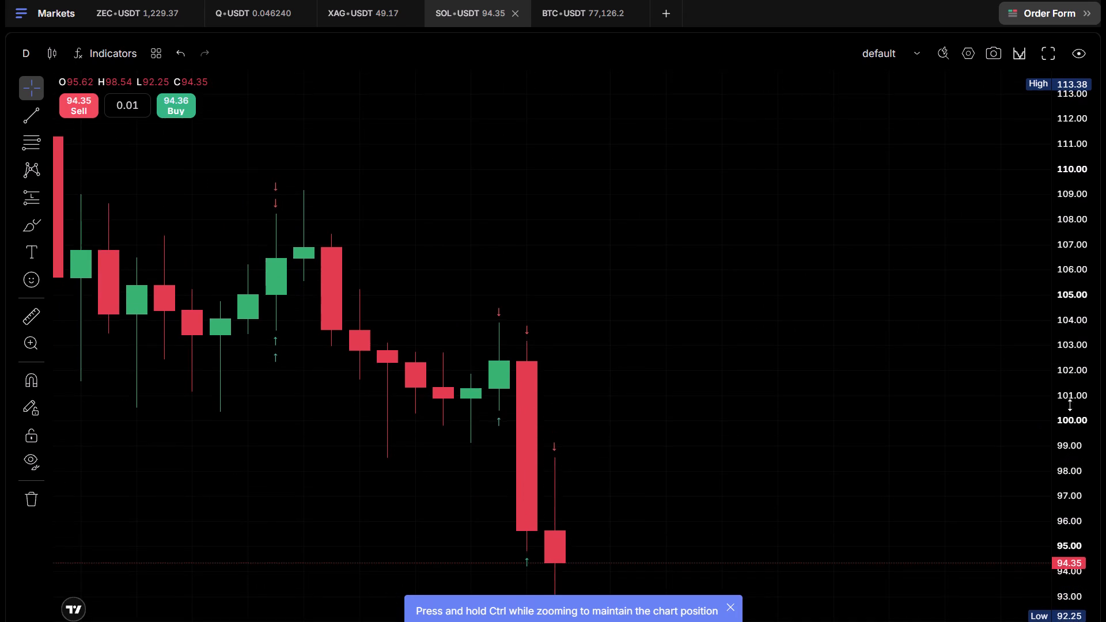
drag(1070, 405, 1052, 544)
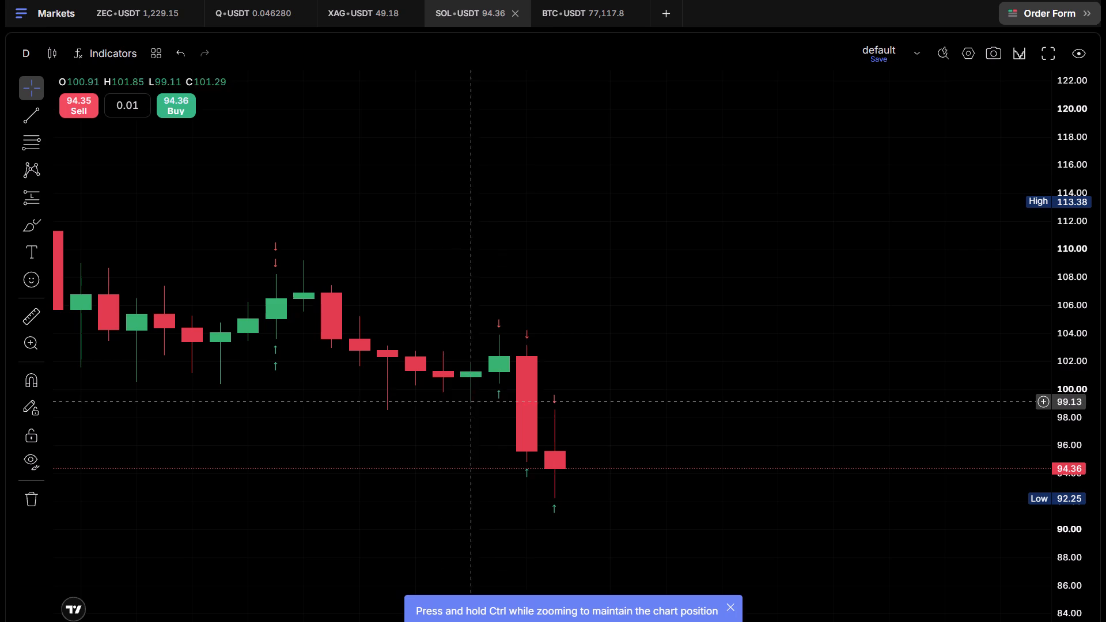
scroll(537, 428, up, 6)
drag(454, 424, 921, 400)
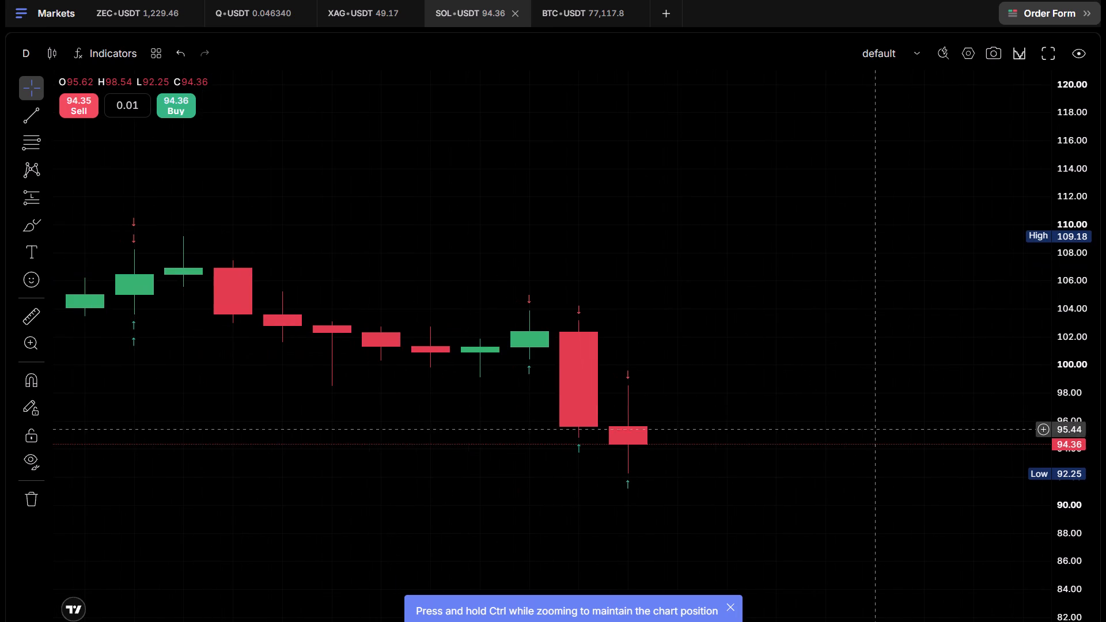
drag(757, 404, 904, 389)
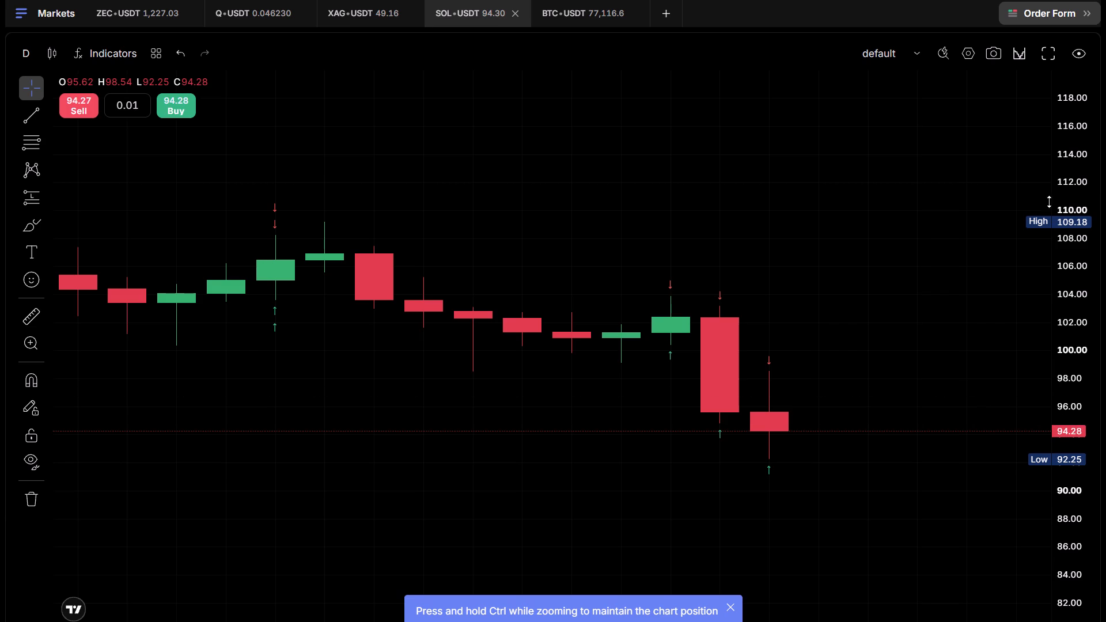
Exit the full-screen chart and return to the SOL-USDT futures trading page.
click(1048, 66)
click(1050, 62)
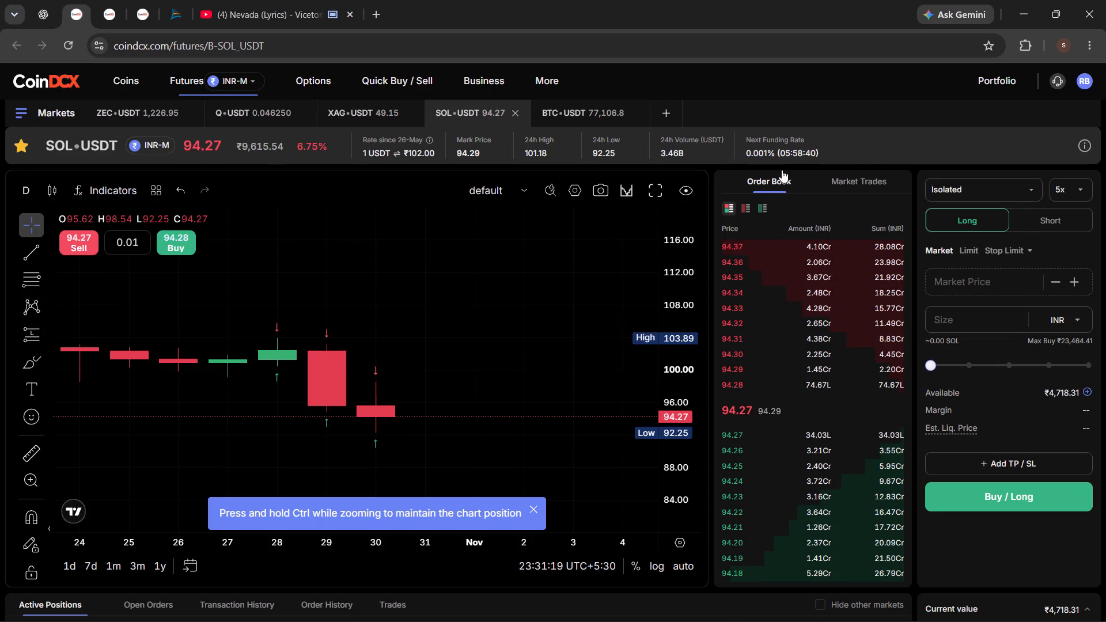
scroll(787, 177, up, 2)
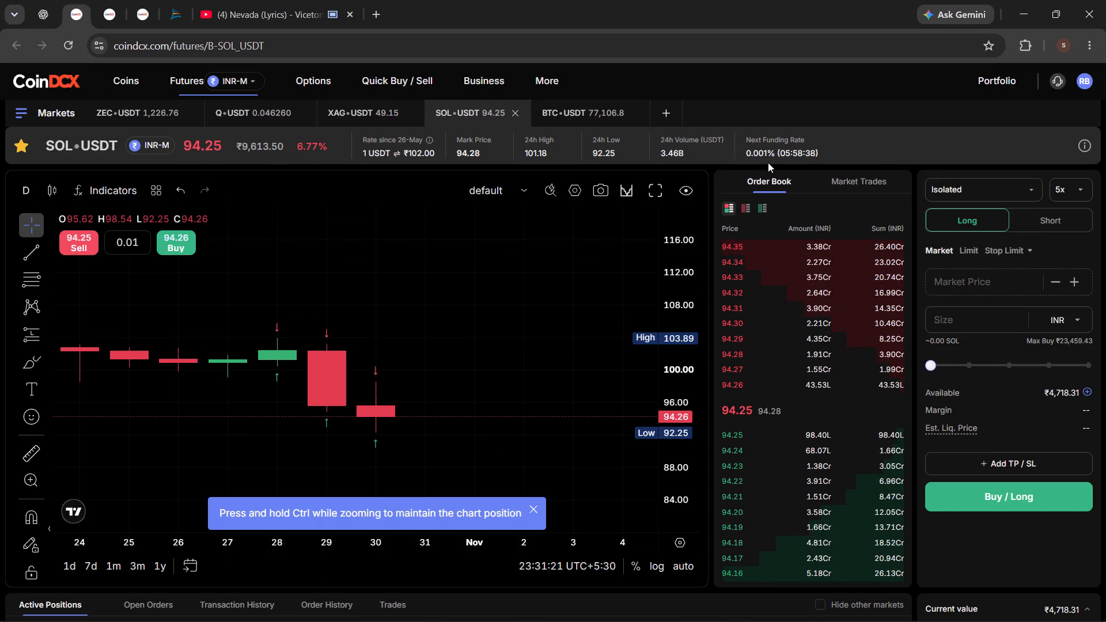
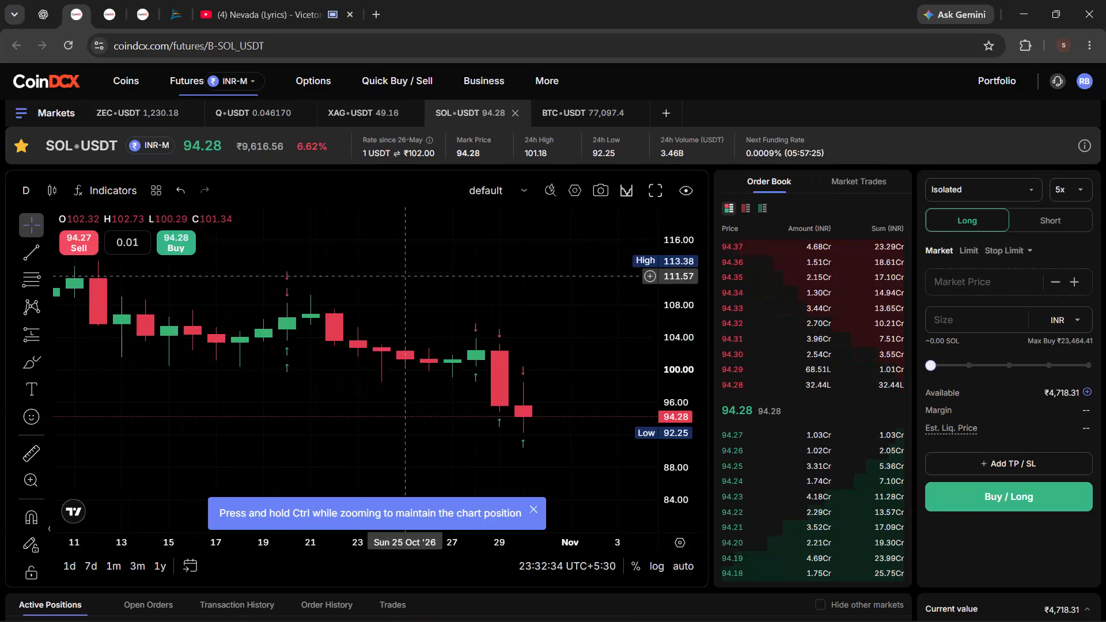
Open the account's Transaction History and review the recent trade entries with their PNL, fees and dates.
scroll(378, 584, down, 6)
click(232, 403)
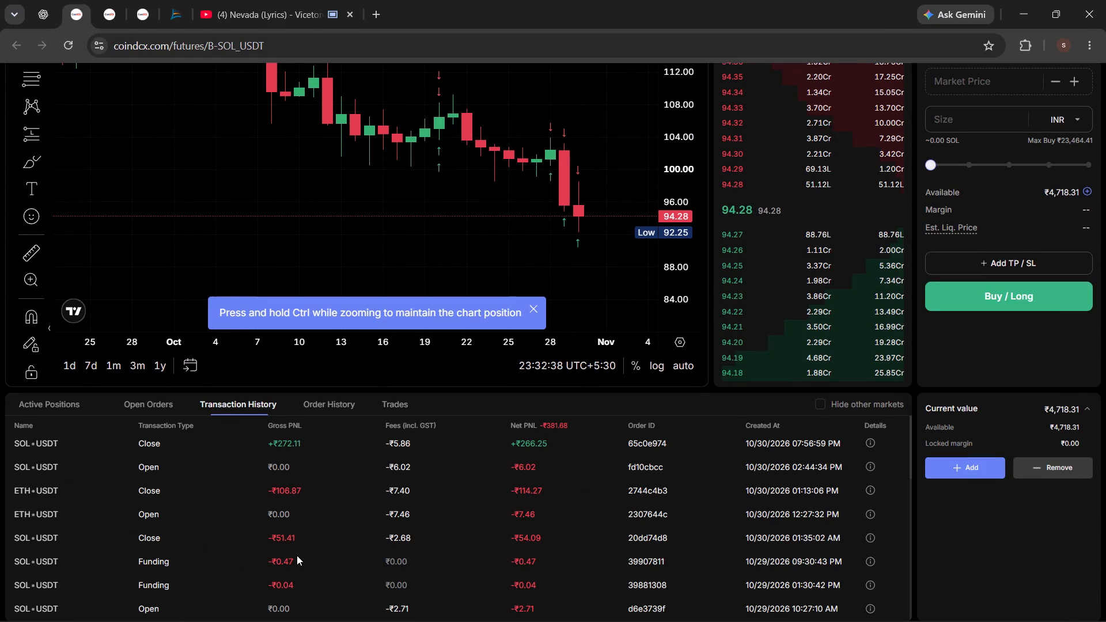
scroll(297, 554, down, 2)
scroll(237, 528, up, 1)
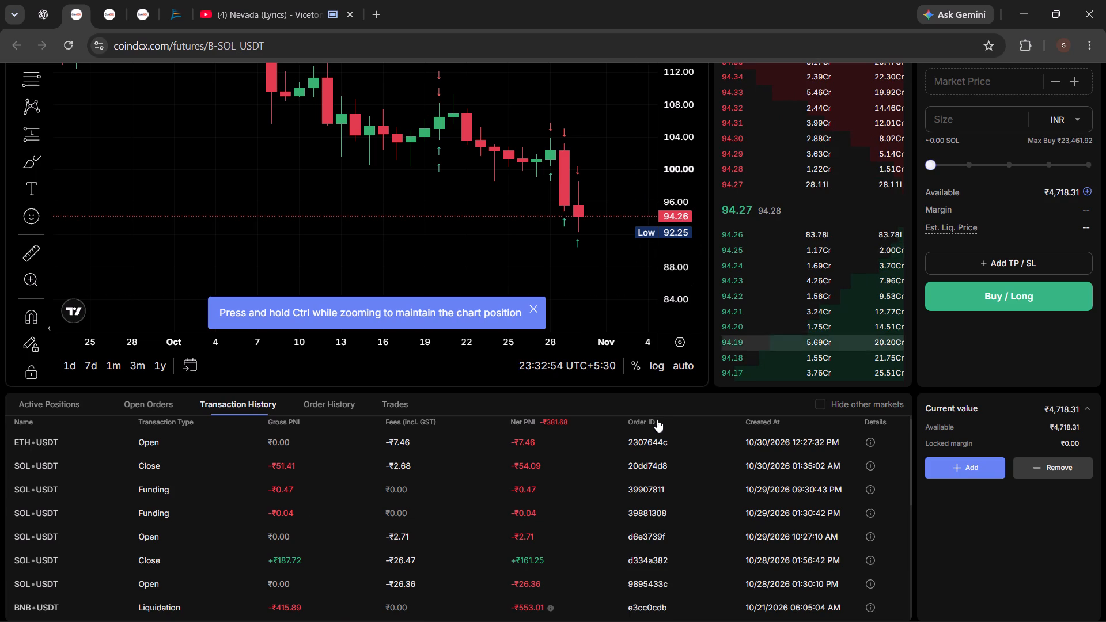
scroll(571, 457, up, 4)
scroll(373, 229, up, 4)
scroll(527, 471, up, 2)
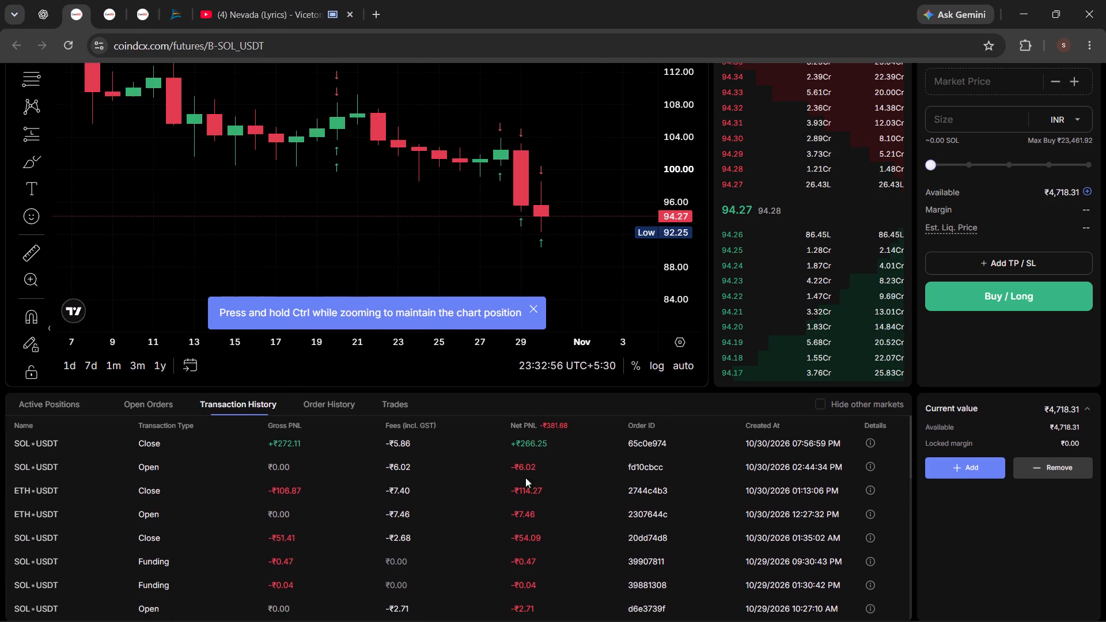
Expand the daily SOL-USDT chart to full screen.
scroll(525, 477, up, 3)
click(657, 197)
Draw horizontal lines at 103.24 and 94.61, marking the high and low of the large red daily candle before the latest one.
scroll(685, 447, up, 3)
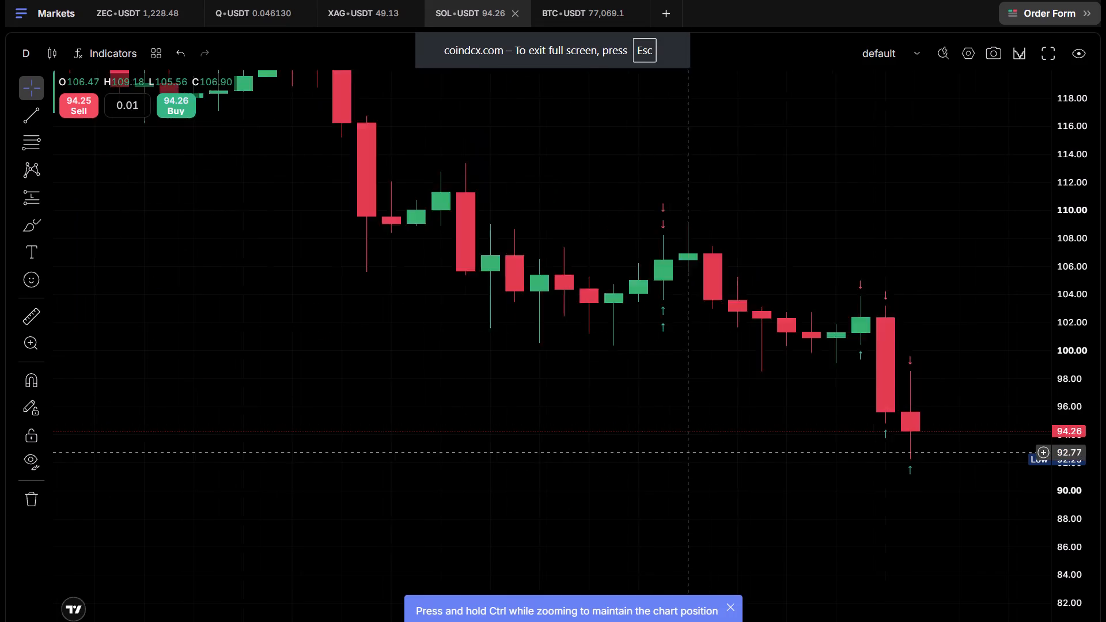
scroll(683, 454, up, 6)
drag(806, 363, 770, 382)
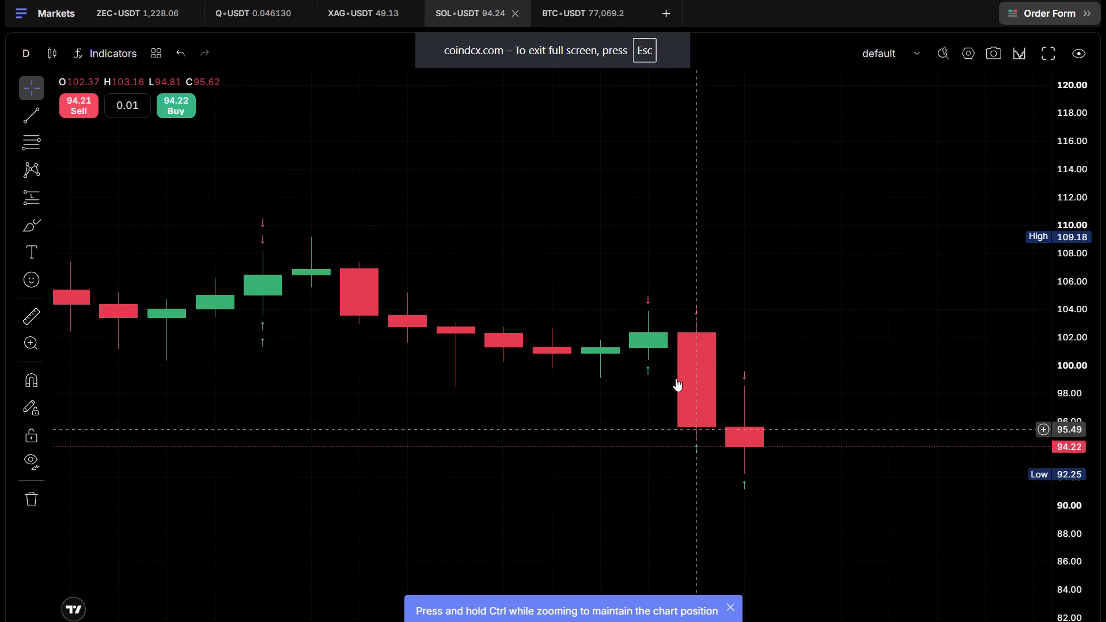
scroll(702, 395, down, 3)
scroll(724, 398, up, 4)
drag(749, 337, 756, 339)
click(38, 113)
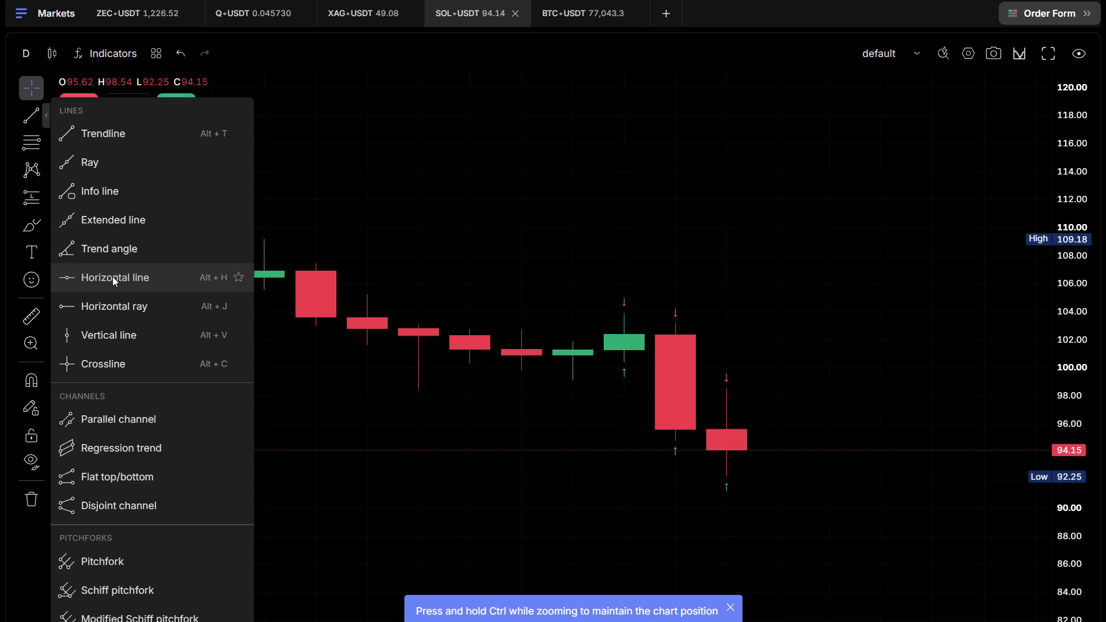
click(112, 276)
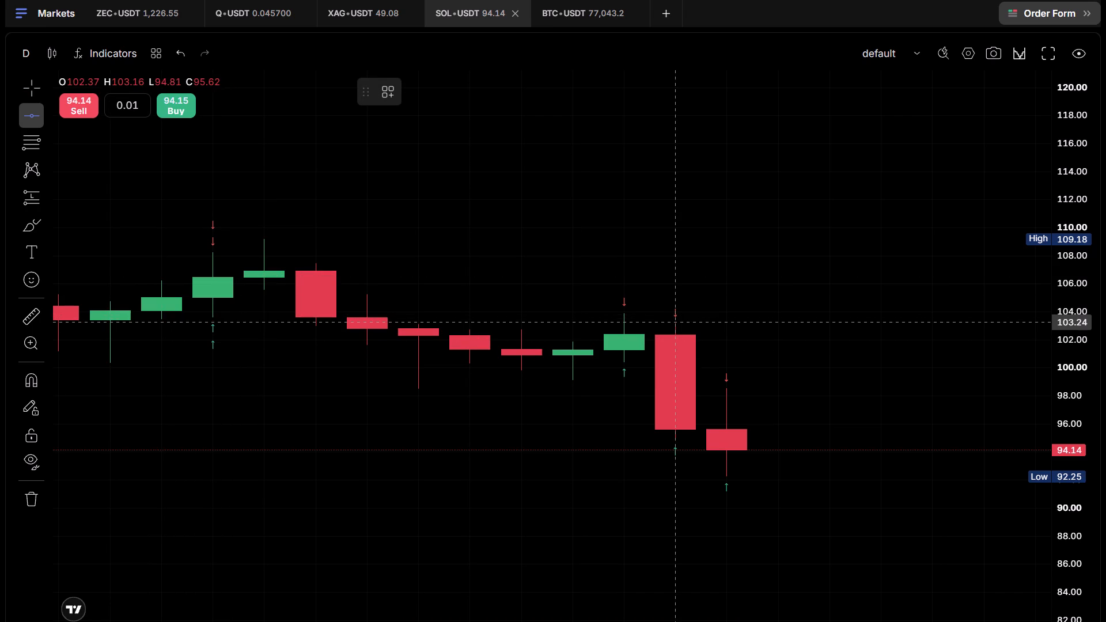
click(674, 322)
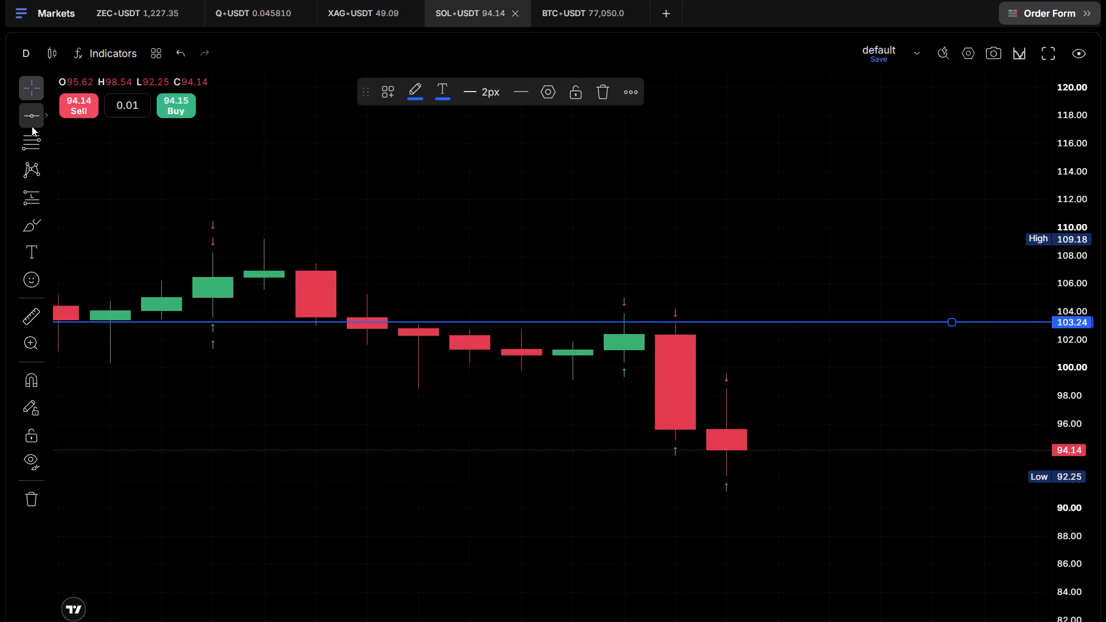
click(32, 125)
click(677, 443)
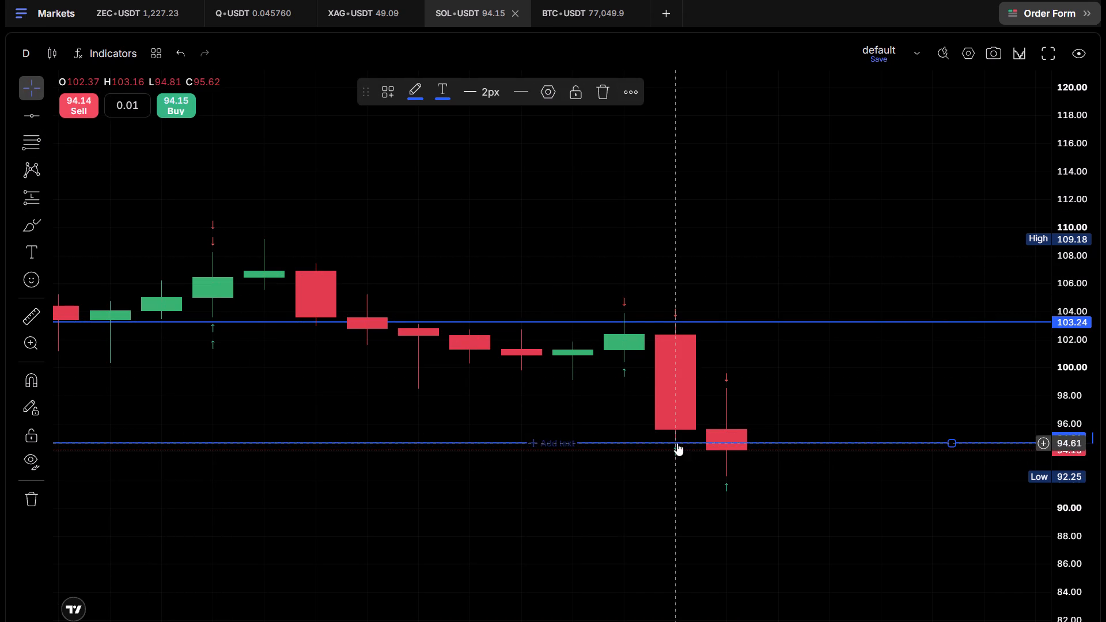
Switch the SOL-USDT chart from the daily to the 5-minute interval.
scroll(677, 405, up, 9)
drag(515, 384, 824, 396)
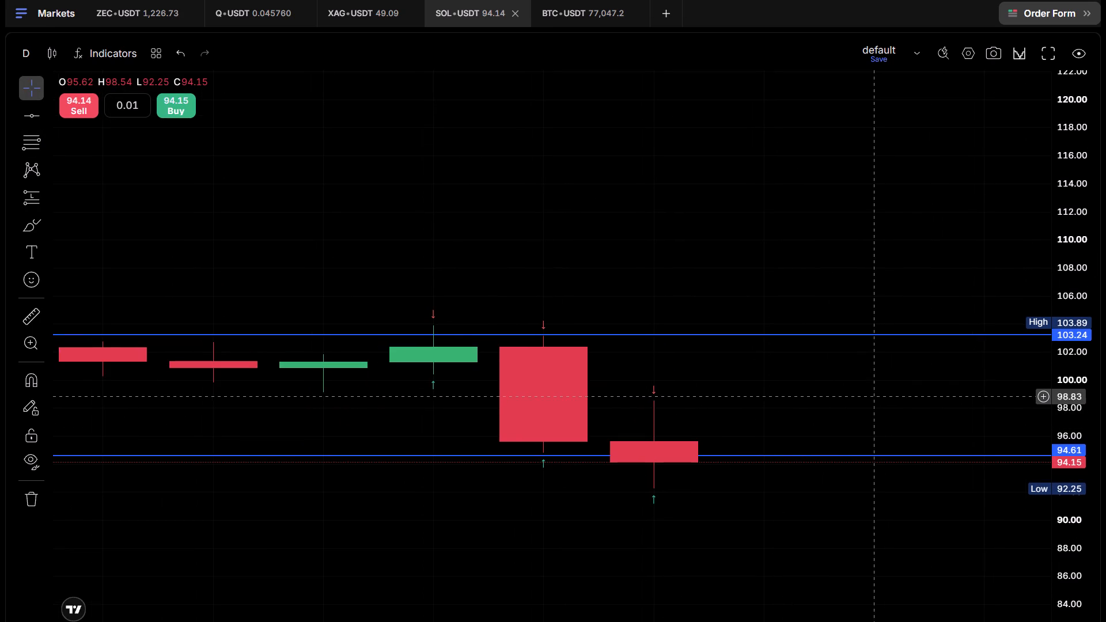
drag(1060, 388, 1040, 107)
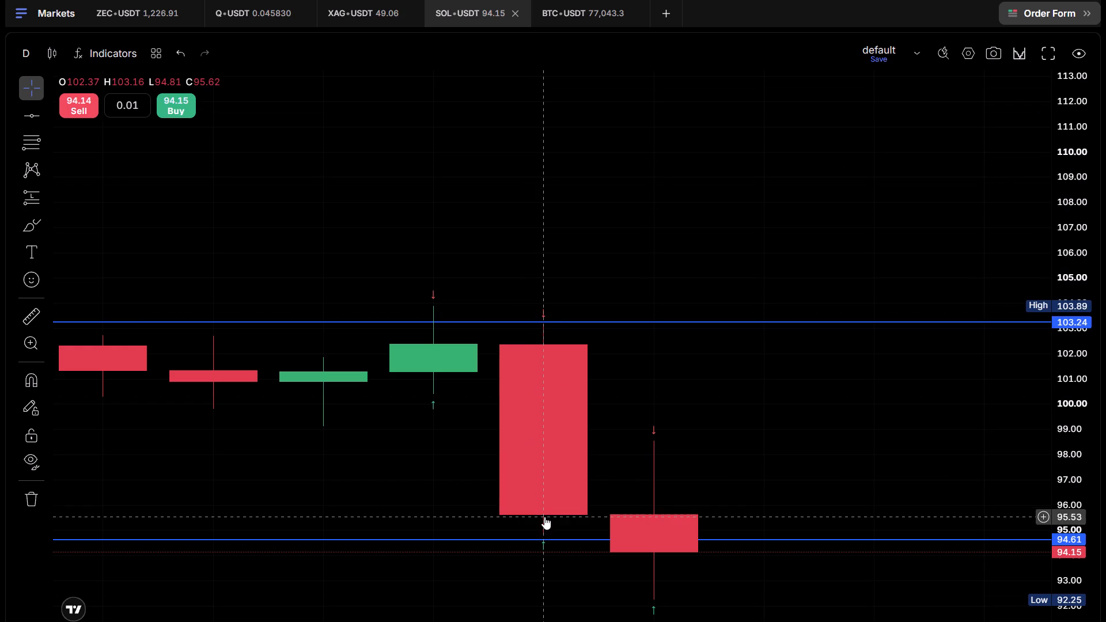
scroll(633, 436, down, 5)
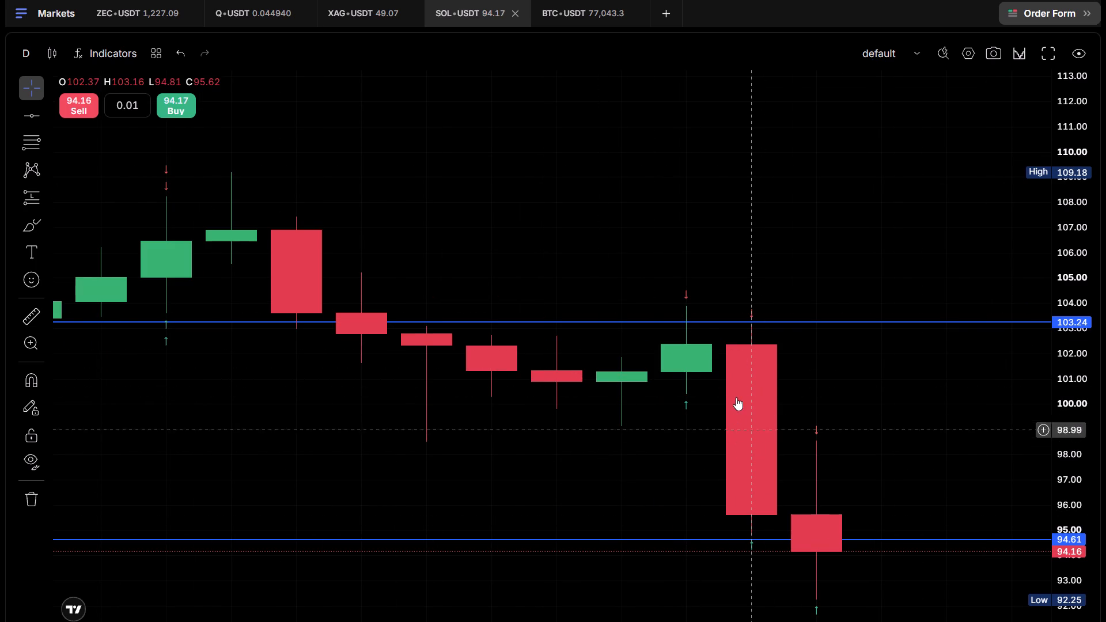
drag(794, 222, 735, 200)
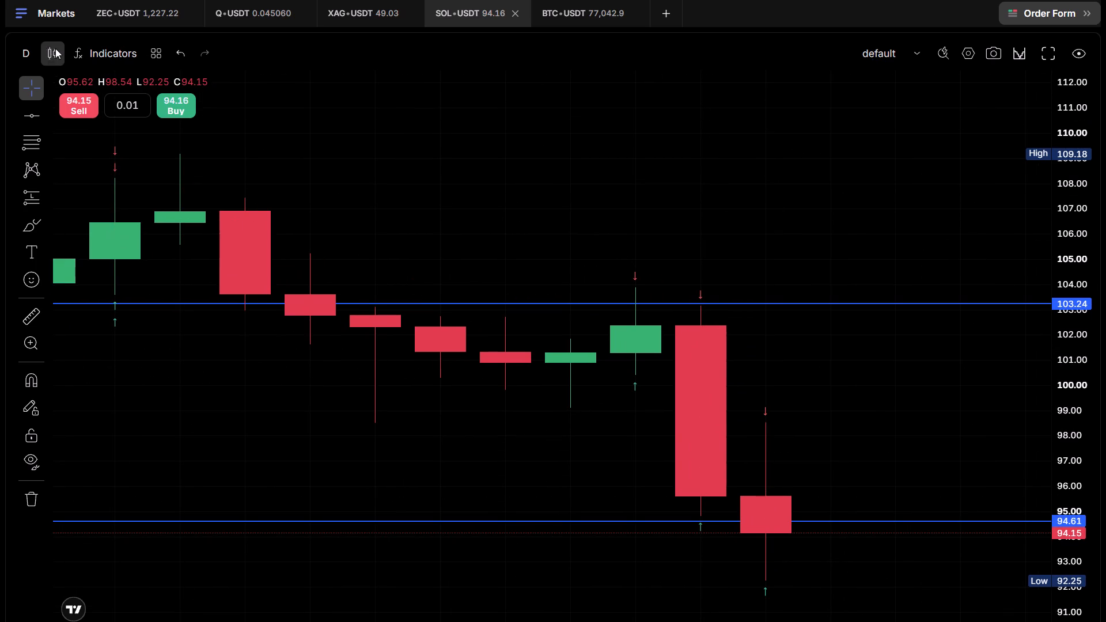
click(36, 55)
click(47, 184)
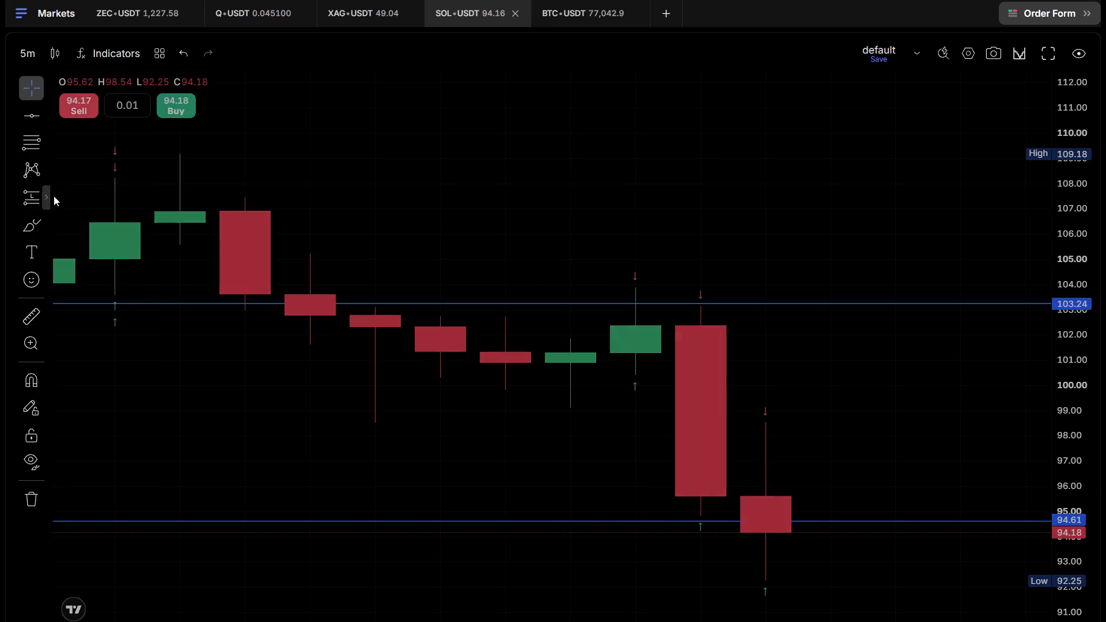
Examine how the 5-minute price moves relative to the 103.24 and 94.61 lines, including the earlier days' swings.
scroll(660, 445, up, 7)
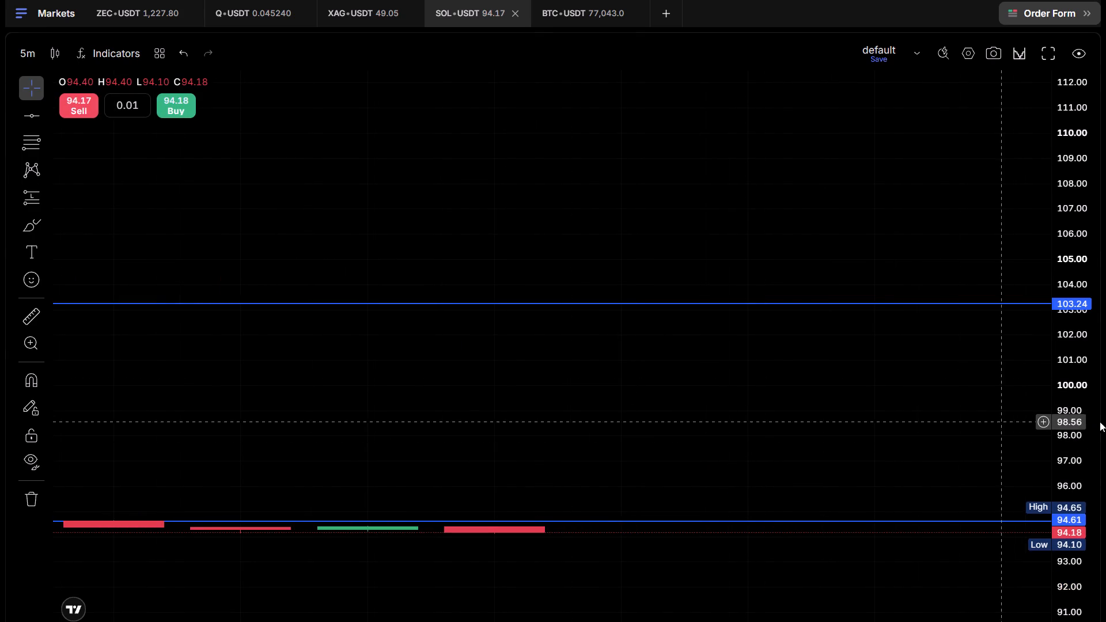
drag(1078, 446, 1020, 7)
scroll(843, 437, down, 20)
scroll(843, 437, down, 1)
drag(793, 532, 768, 220)
scroll(777, 370, down, 4)
drag(809, 553, 668, 528)
scroll(662, 524, down, 10)
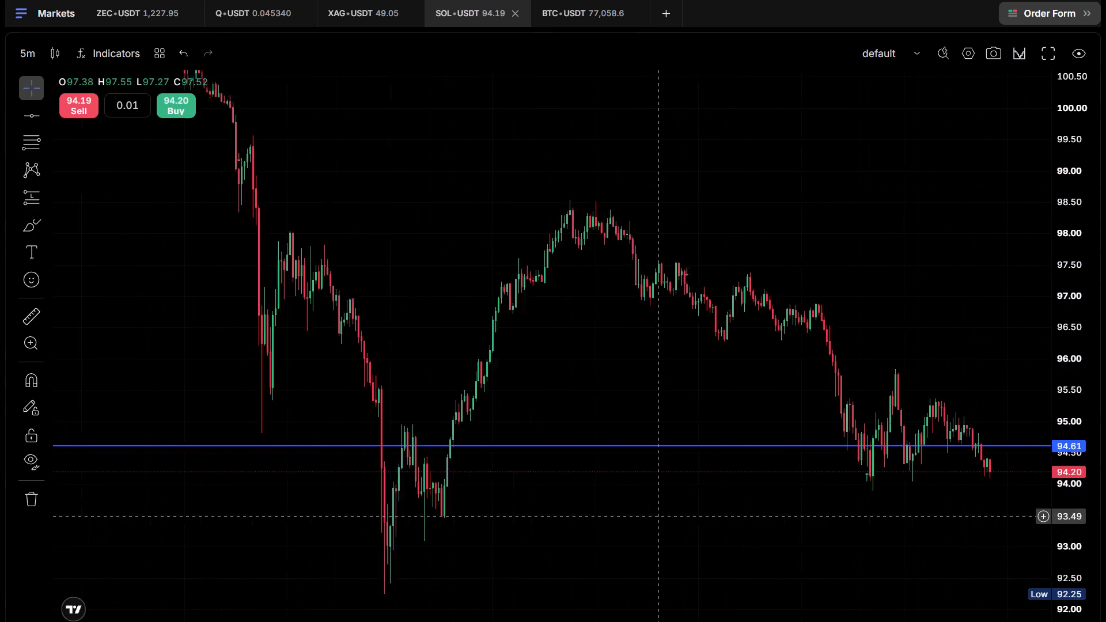
scroll(659, 516, down, 7)
drag(428, 291, 495, 413)
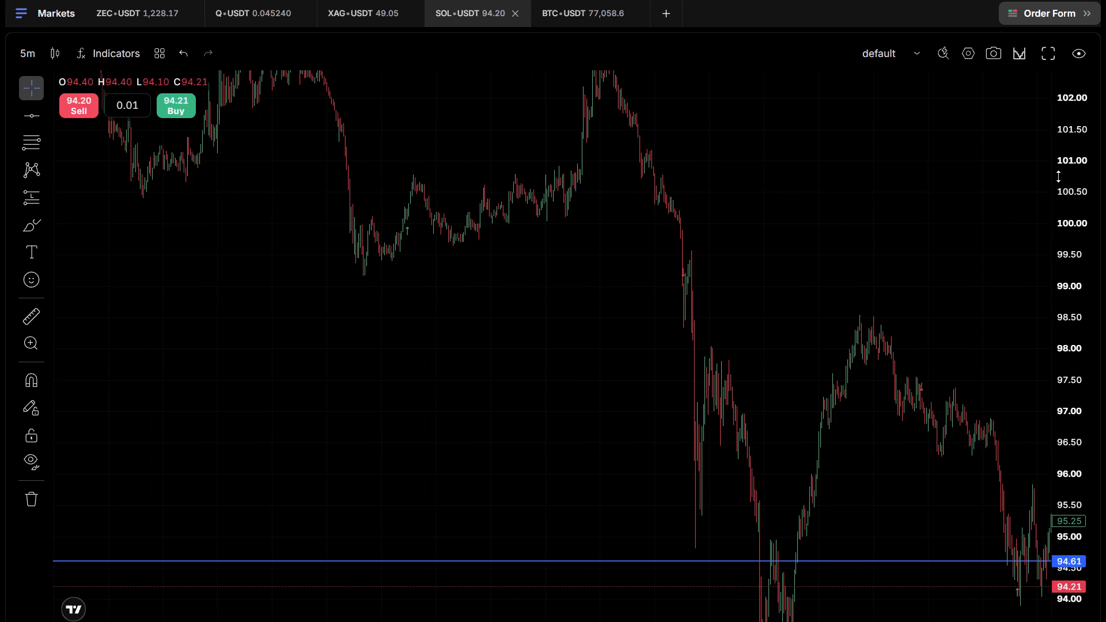
drag(1061, 174, 1062, 381)
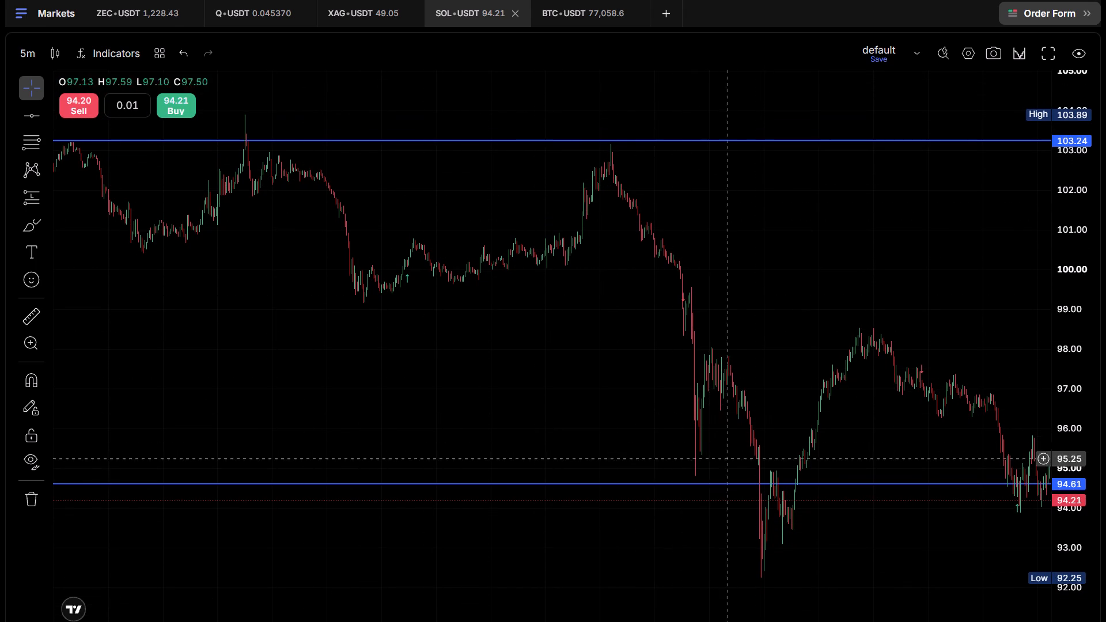
scroll(487, 405, down, 5)
scroll(433, 361, down, 5)
scroll(320, 318, down, 5)
scroll(320, 329, up, 1)
scroll(320, 329, down, 5)
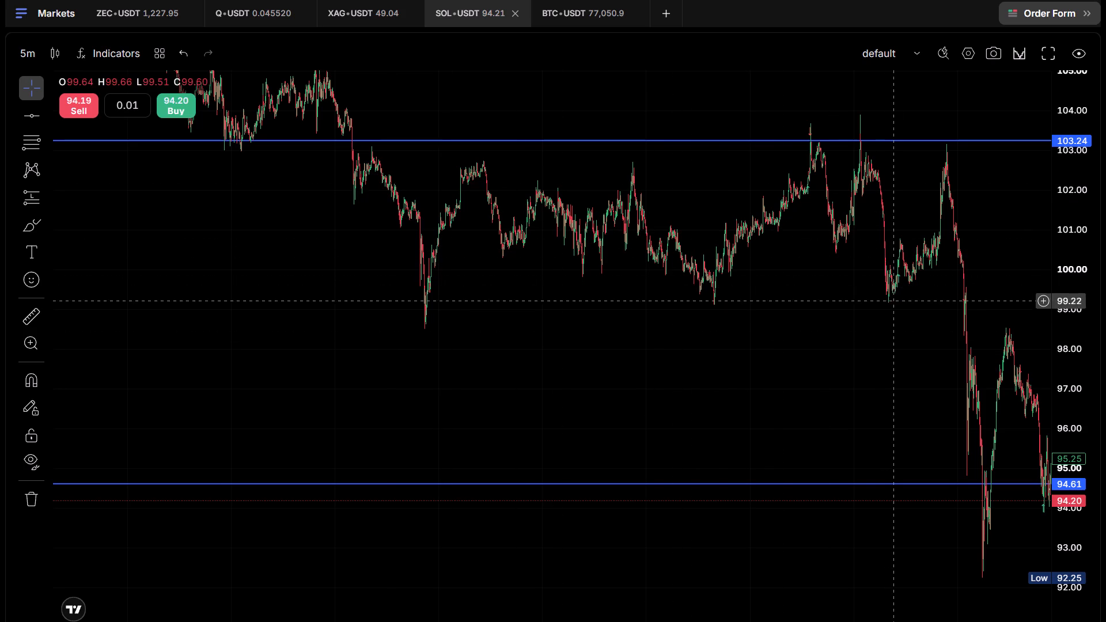
drag(887, 362, 641, 407)
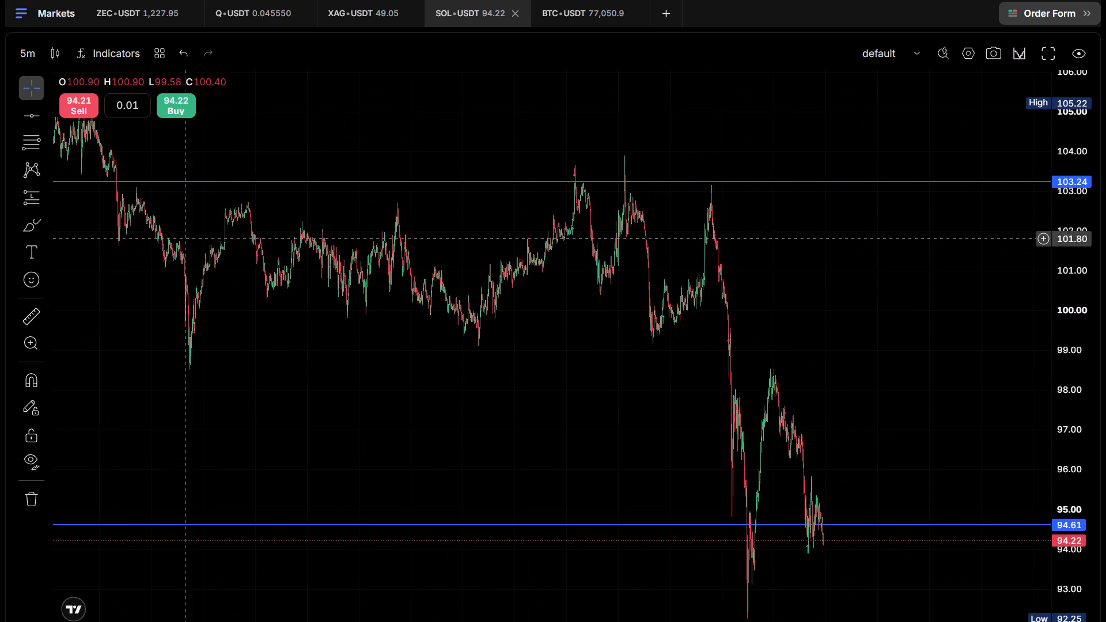
Draw a thin rectangle from 92.18 to about 91.96, just beneath the sharp low below the 94.61 line.
scroll(612, 454, up, 10)
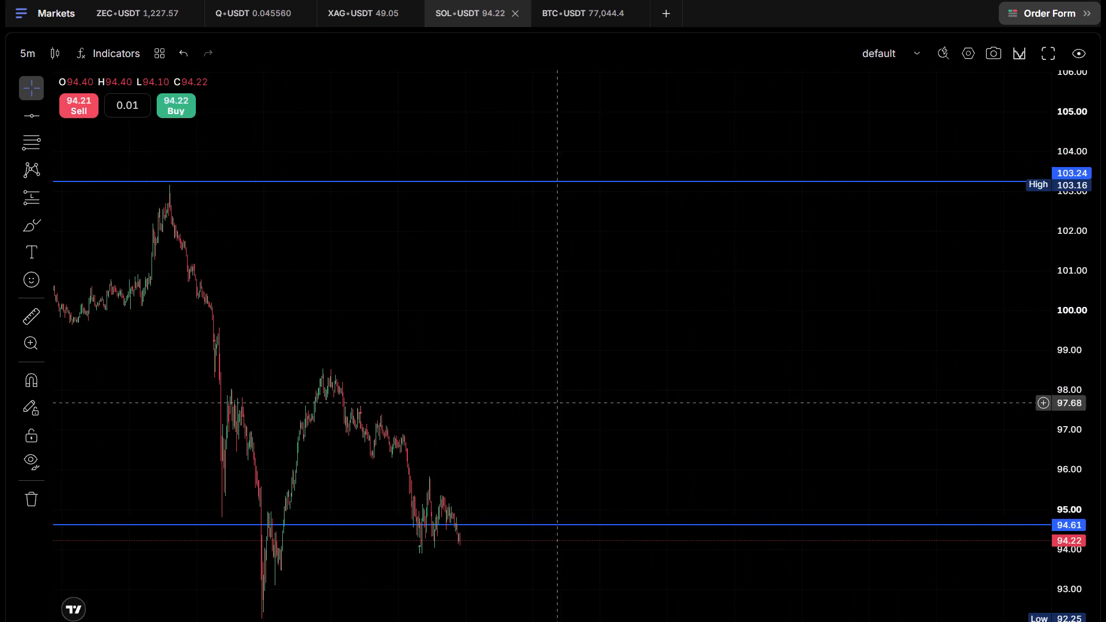
drag(518, 386, 953, 352)
scroll(880, 392, up, 4)
drag(639, 573, 746, 562)
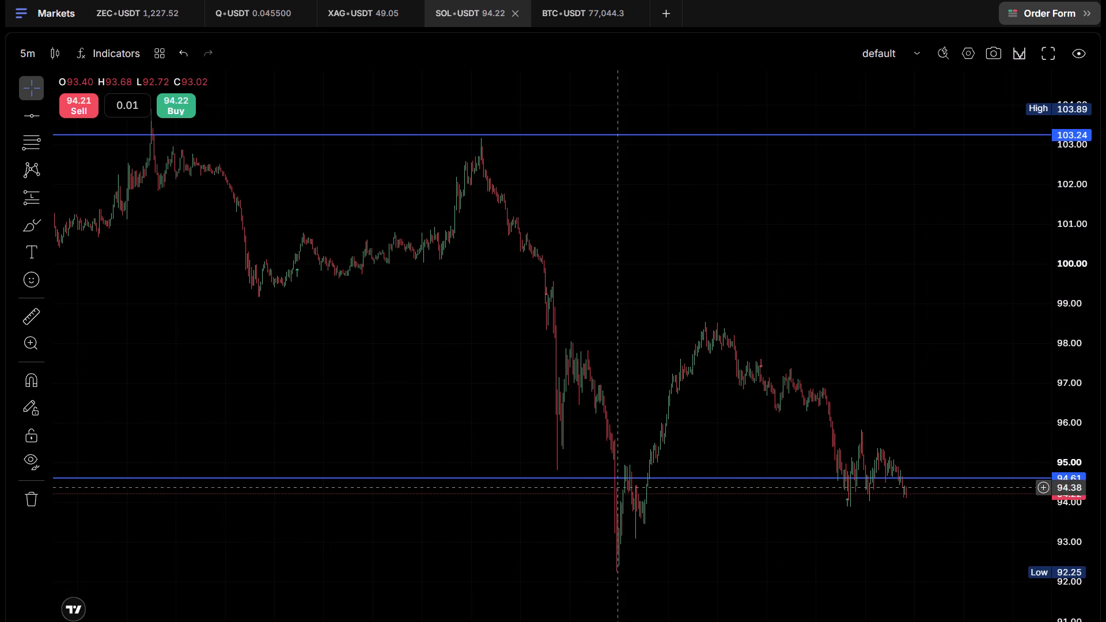
scroll(615, 477, up, 4)
drag(571, 547, 735, 536)
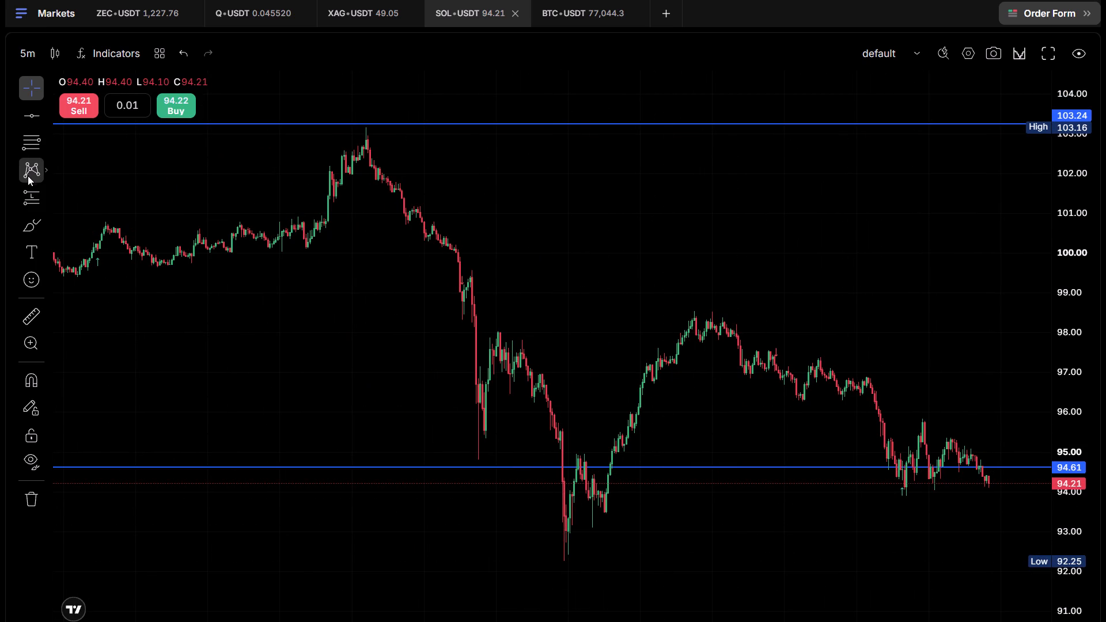
click(29, 226)
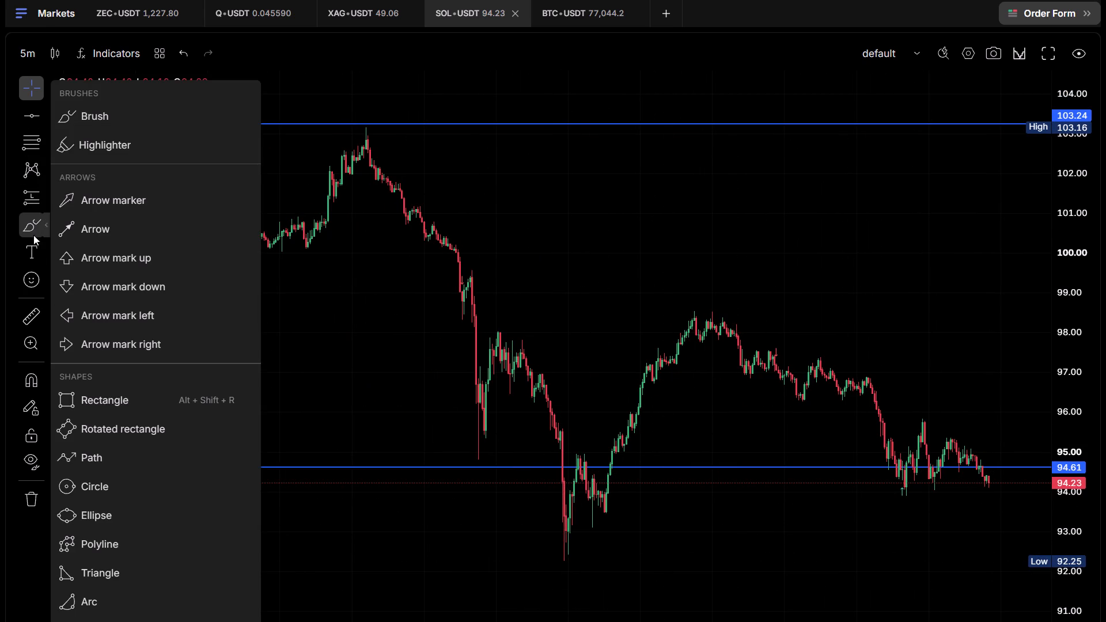
click(85, 403)
drag(556, 564, 590, 567)
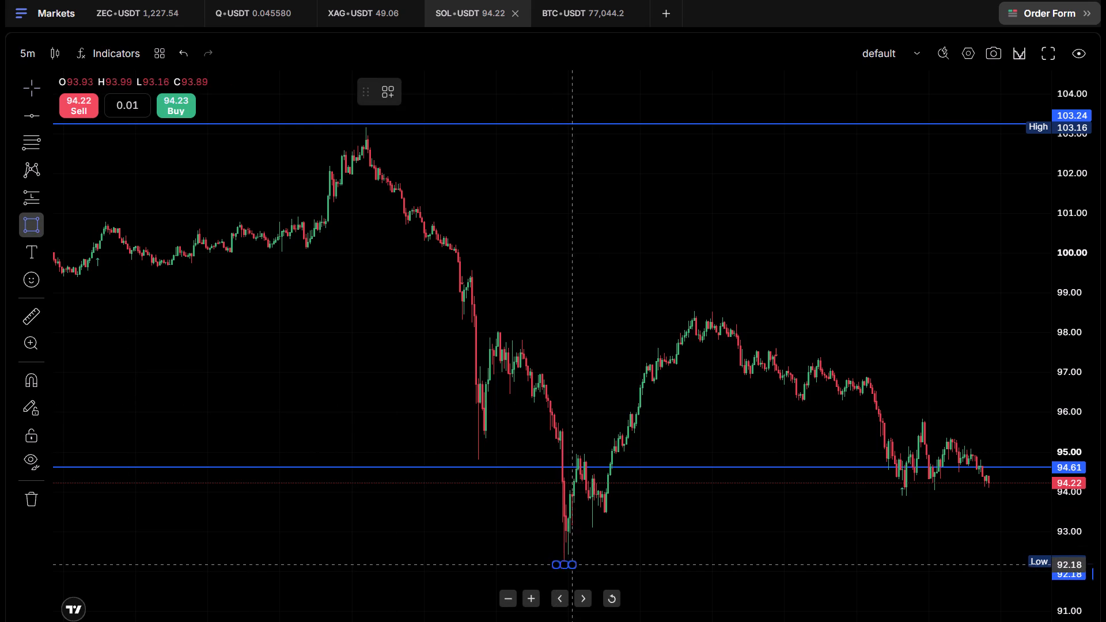
drag(590, 567, 703, 573)
drag(684, 572, 703, 573)
click(703, 573)
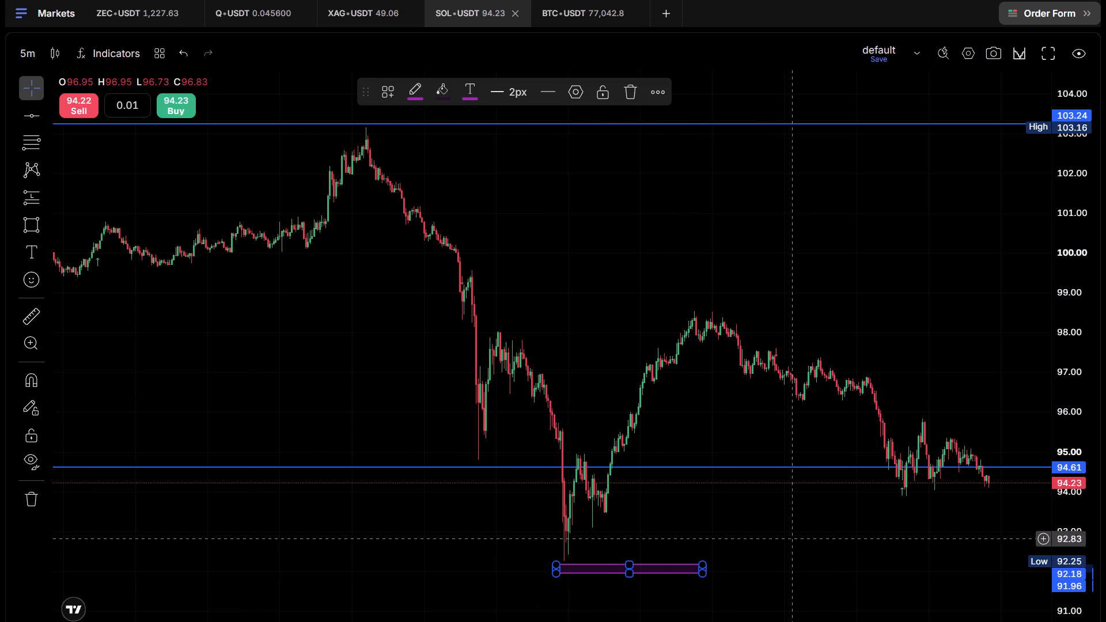
Examine the 5-minute candles around the 94.61 line and the rectangle, from the sharp drop through the rebound.
scroll(763, 533, up, 3)
click(693, 552)
drag(593, 538, 739, 543)
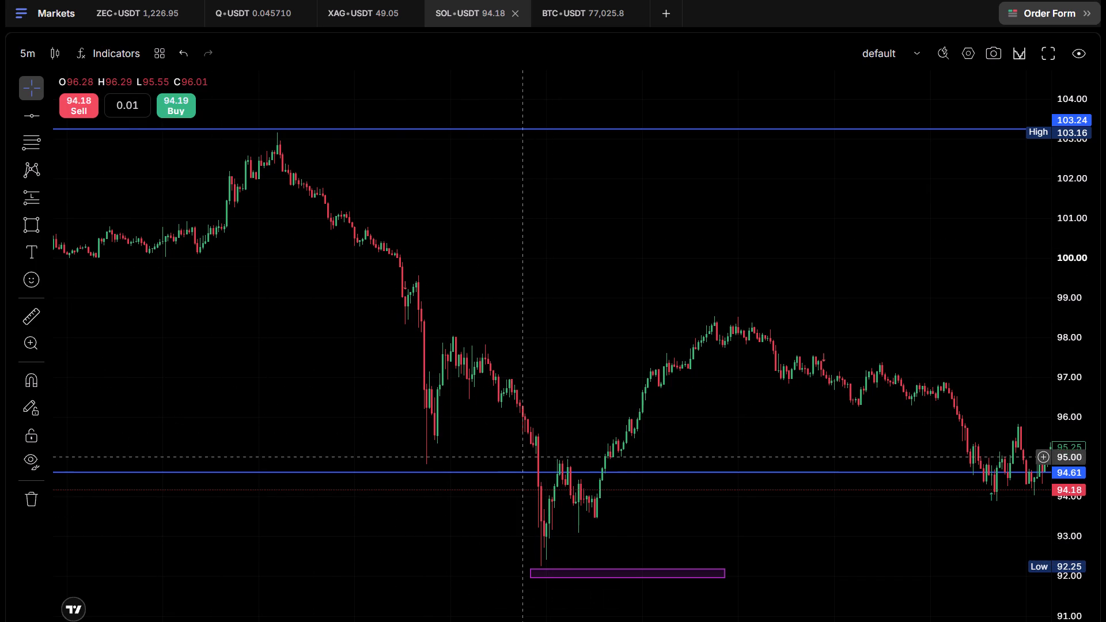
click(531, 472)
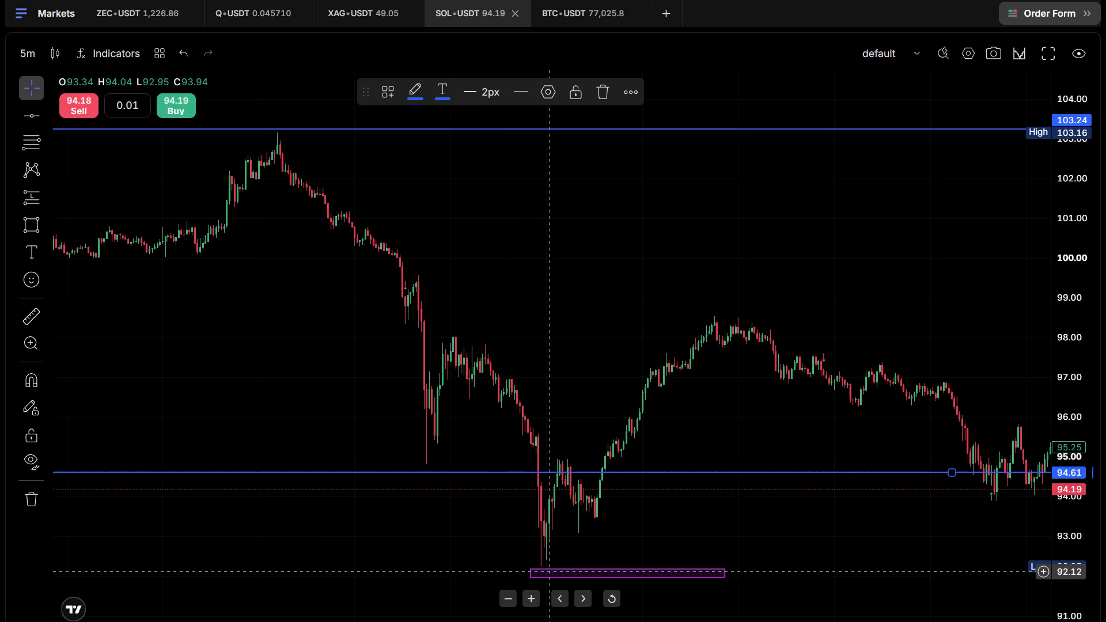
scroll(548, 571, up, 4)
drag(534, 551, 710, 494)
scroll(710, 492, up, 3)
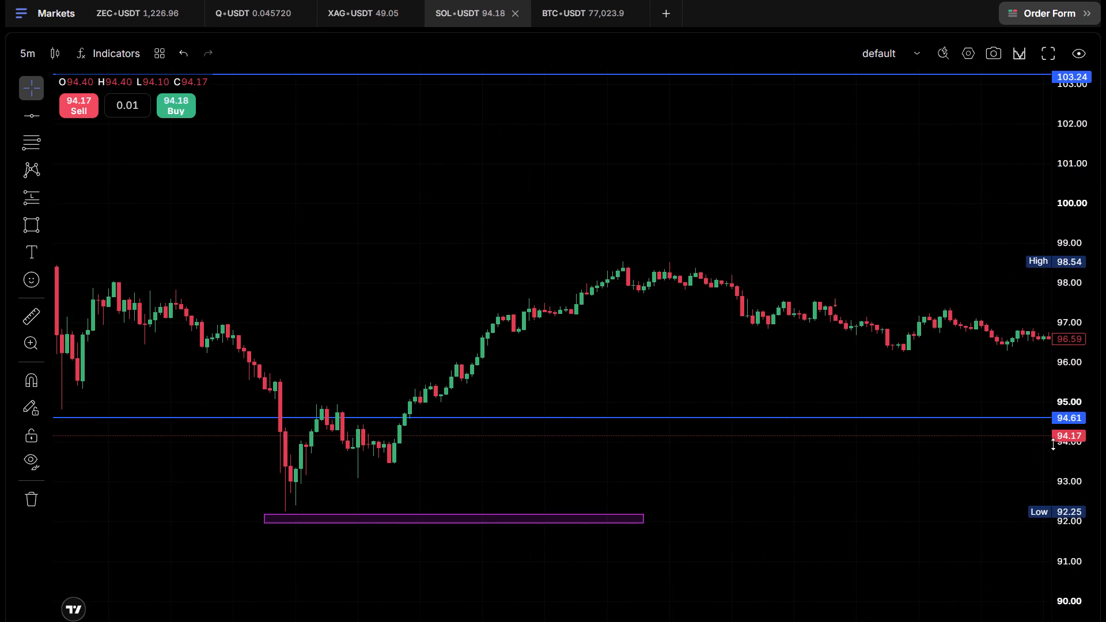
drag(1056, 441, 1048, 186)
drag(612, 583, 691, 418)
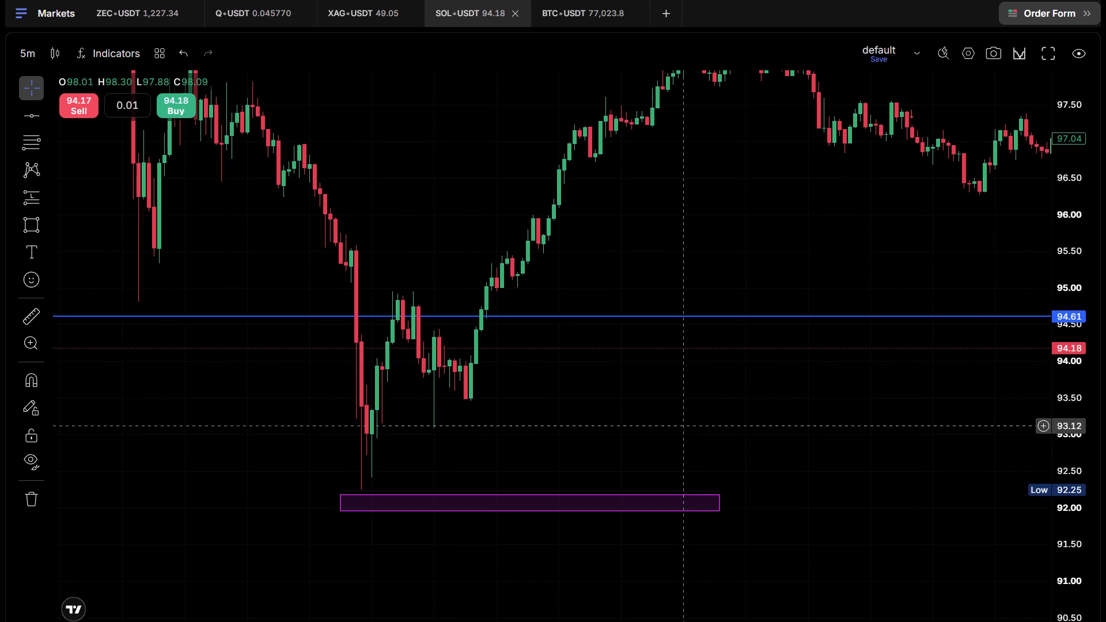
scroll(681, 426, up, 2)
drag(527, 452, 638, 447)
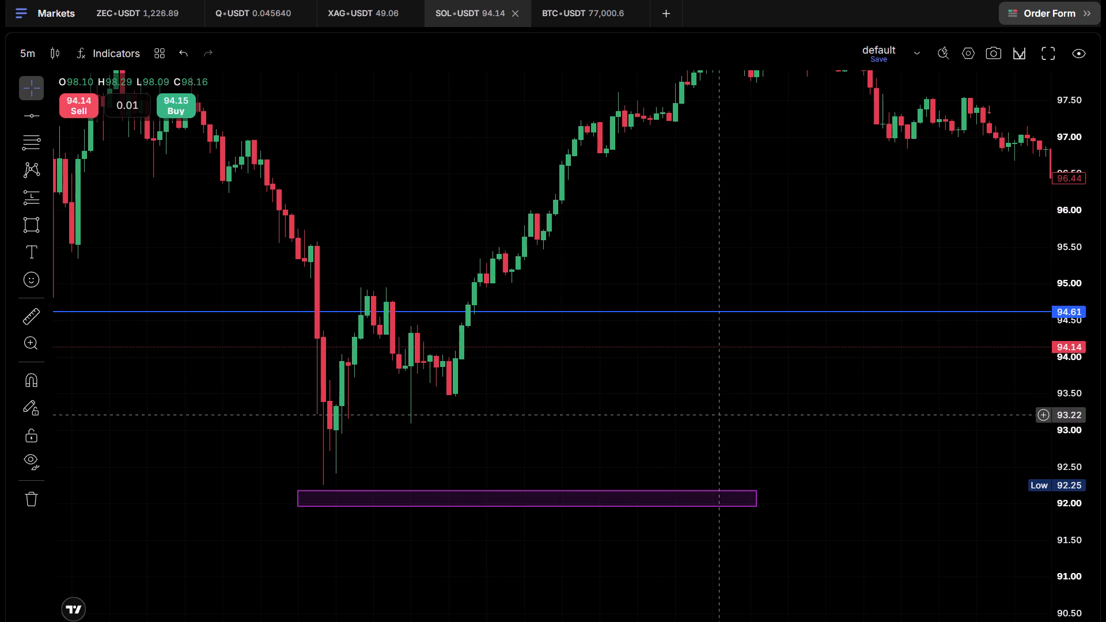
drag(564, 397, 594, 398)
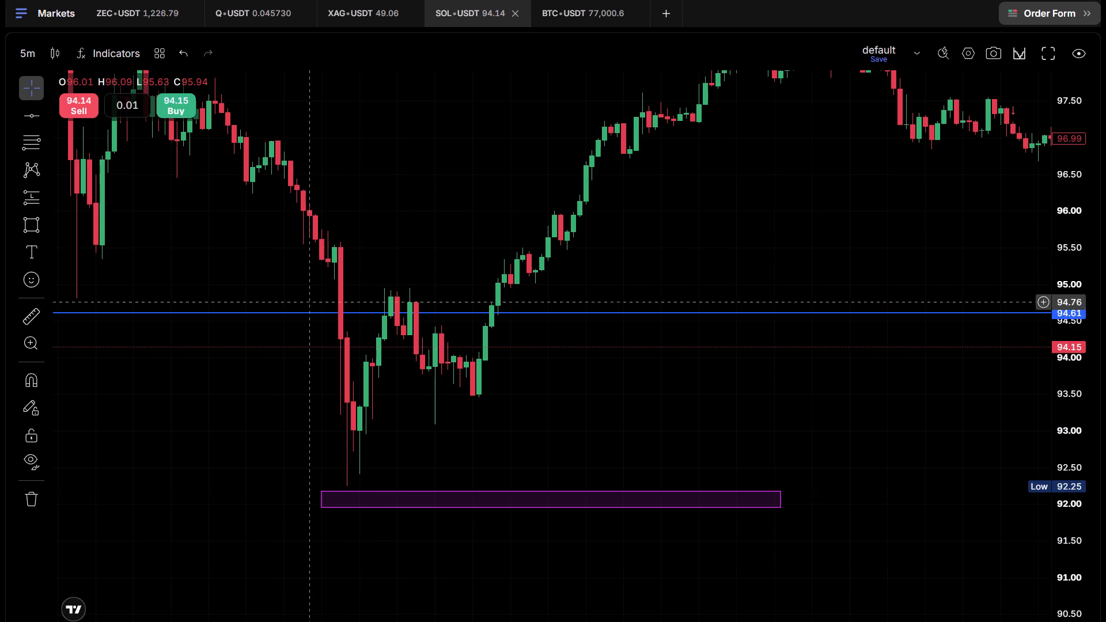
click(348, 490)
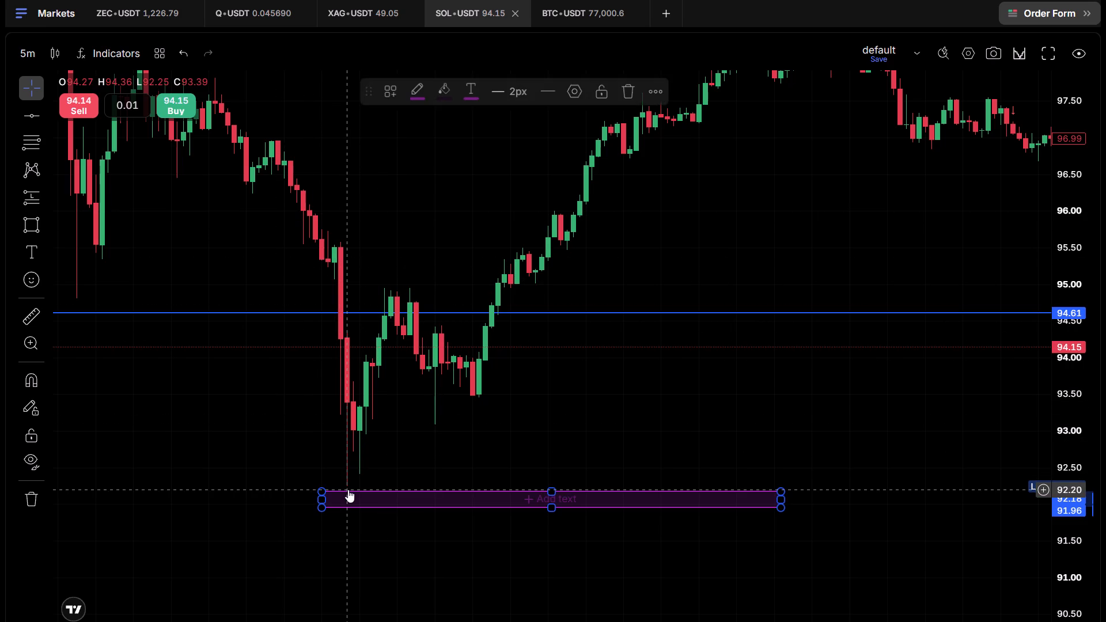
click(369, 478)
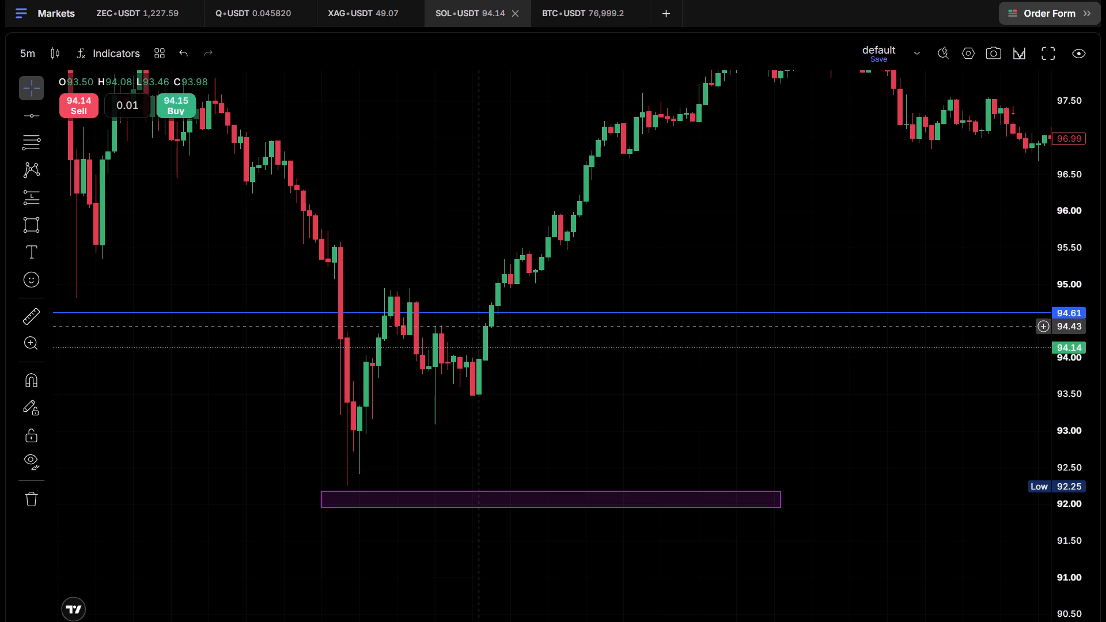
scroll(484, 299, up, 2)
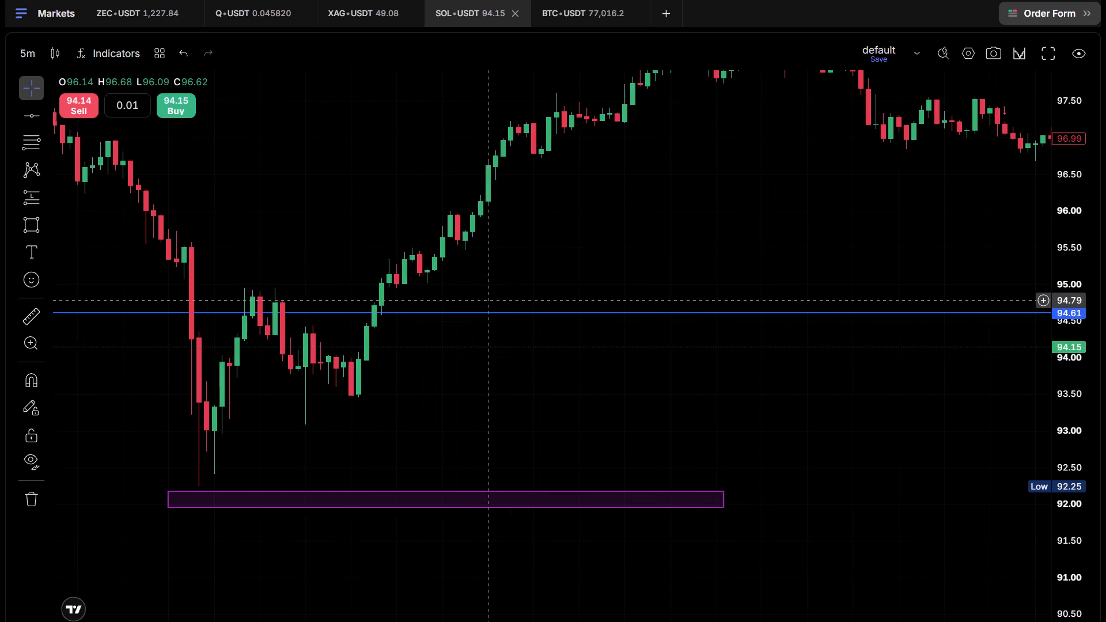
Examine the 5-minute candles as price rebounds from the sharp low and climbs back above the 94.61 line.
scroll(484, 299, up, 1)
drag(466, 285, 690, 305)
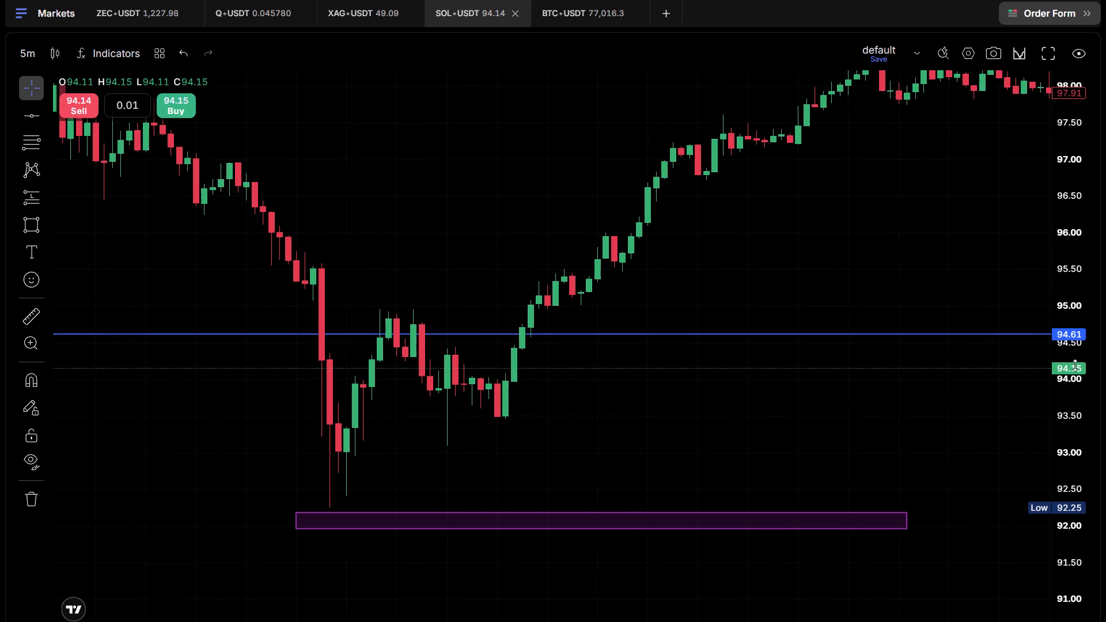
scroll(645, 452, up, 4)
drag(437, 427, 719, 462)
drag(1064, 386, 1057, 146)
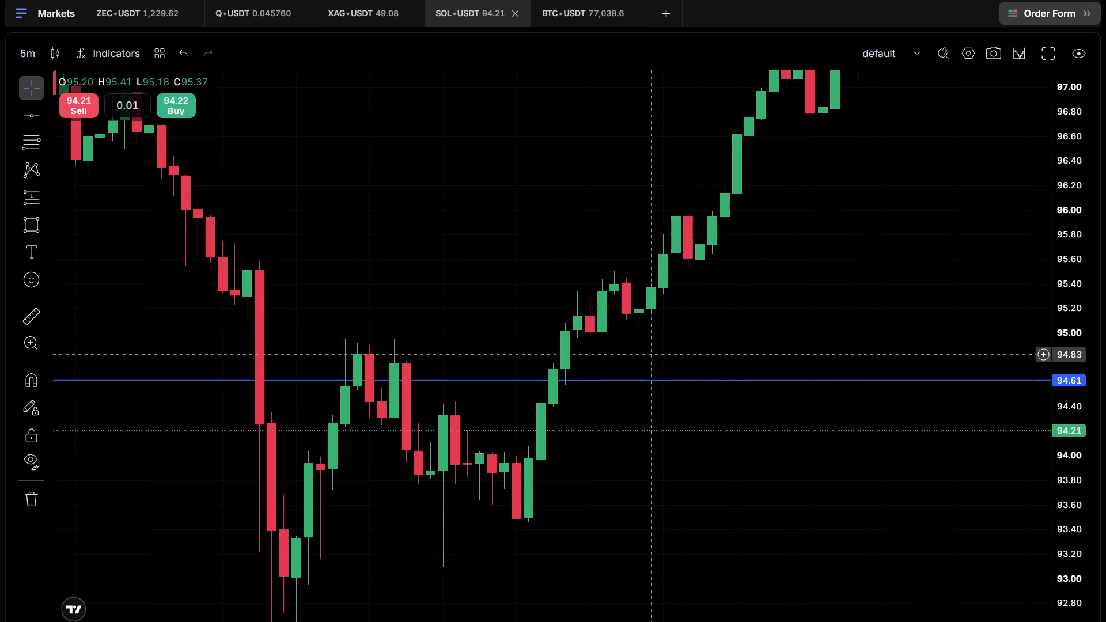
scroll(644, 326, up, 3)
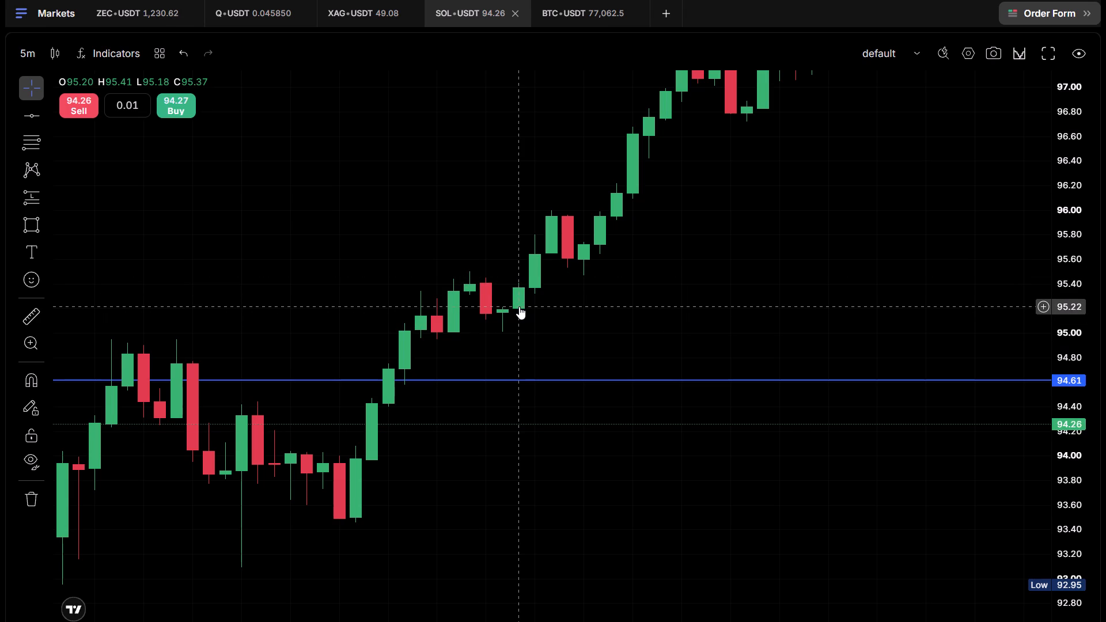
scroll(513, 294, down, 9)
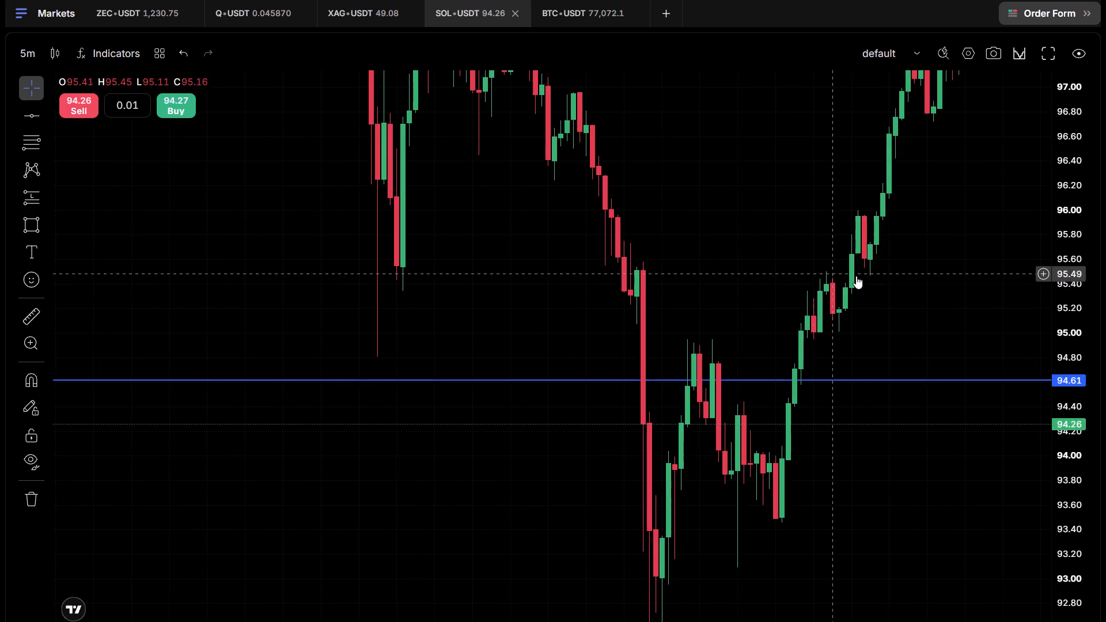
drag(885, 278, 617, 423)
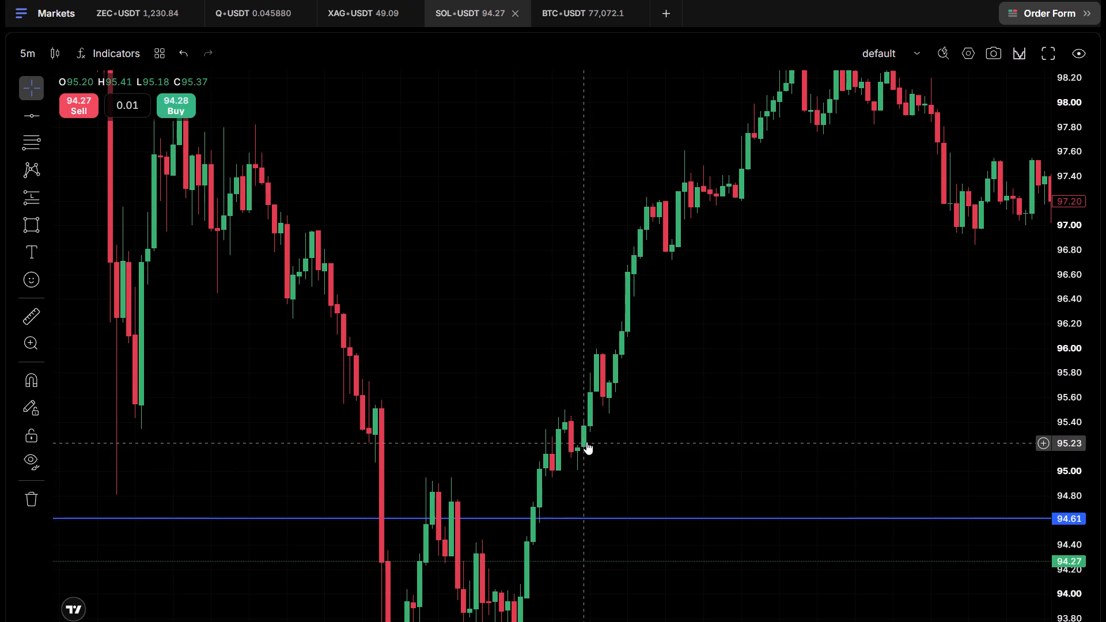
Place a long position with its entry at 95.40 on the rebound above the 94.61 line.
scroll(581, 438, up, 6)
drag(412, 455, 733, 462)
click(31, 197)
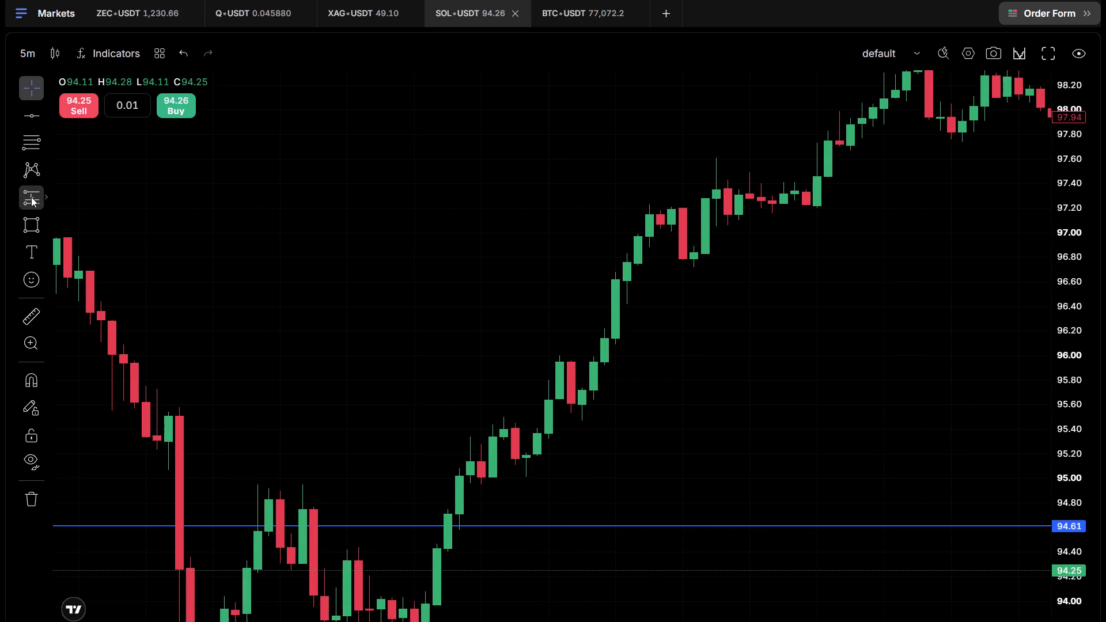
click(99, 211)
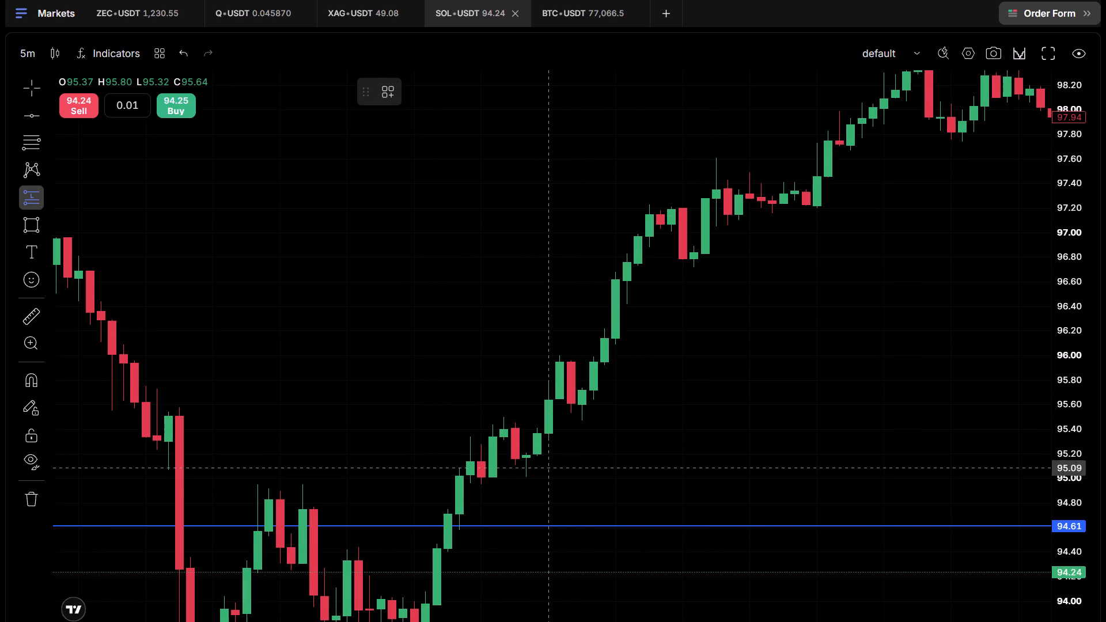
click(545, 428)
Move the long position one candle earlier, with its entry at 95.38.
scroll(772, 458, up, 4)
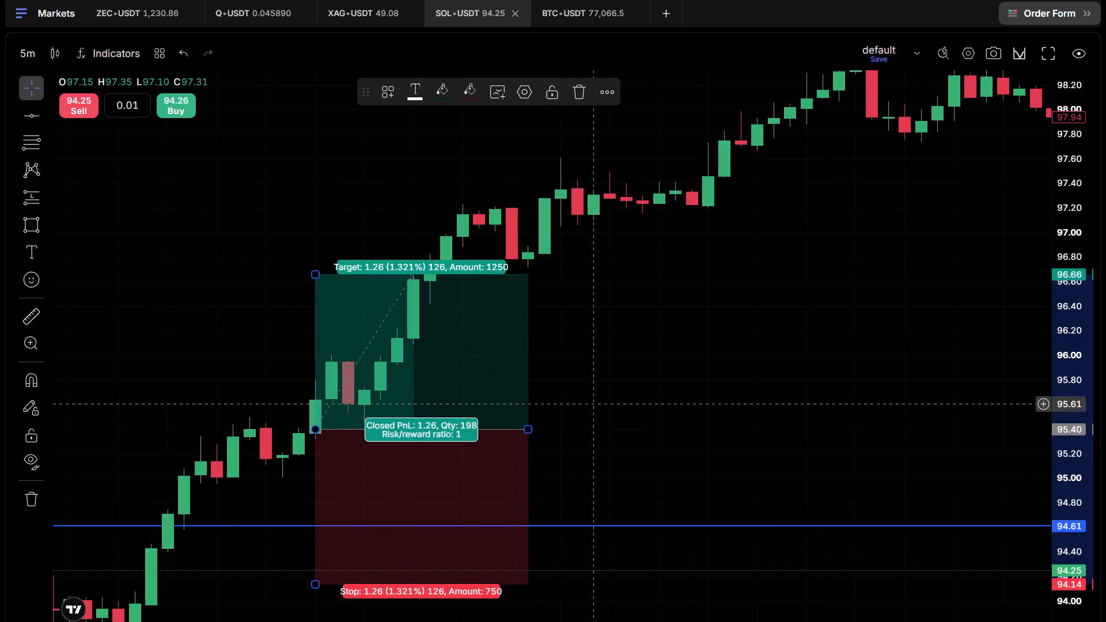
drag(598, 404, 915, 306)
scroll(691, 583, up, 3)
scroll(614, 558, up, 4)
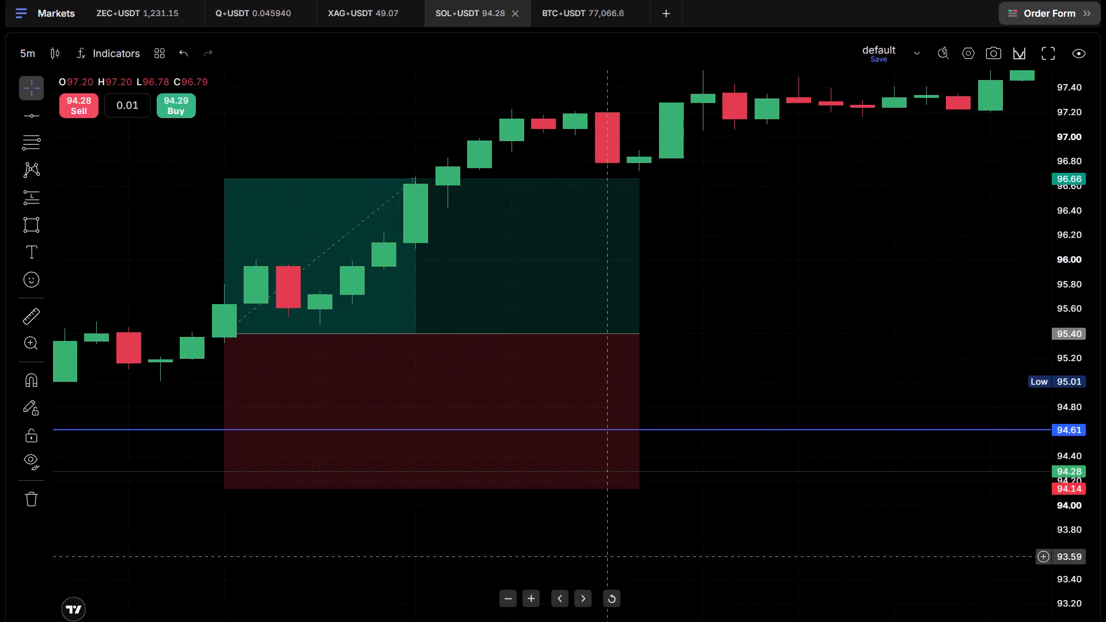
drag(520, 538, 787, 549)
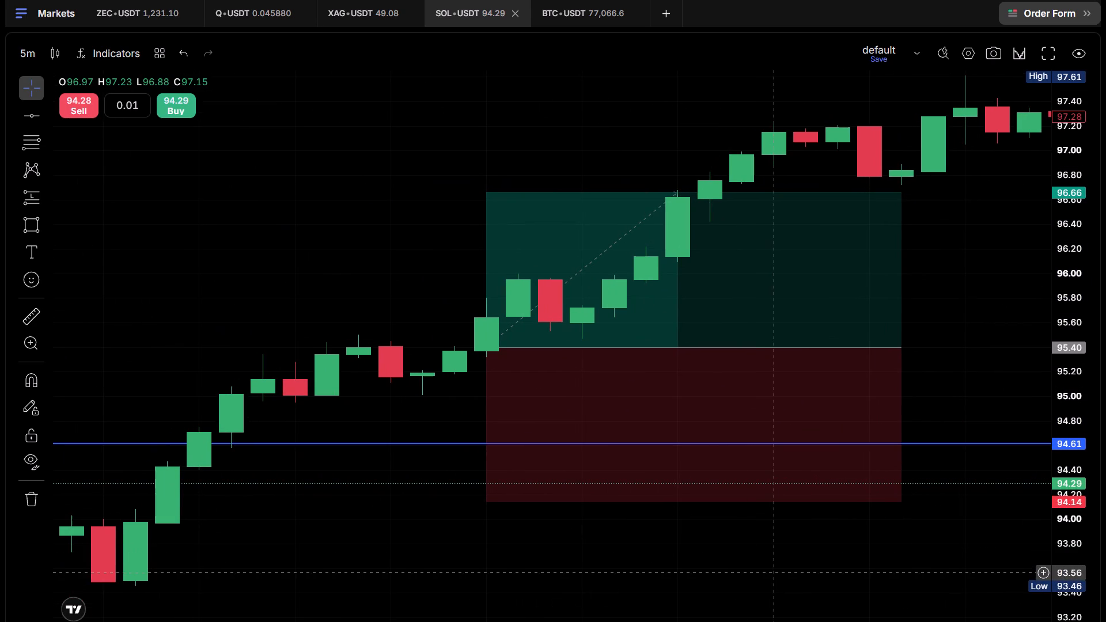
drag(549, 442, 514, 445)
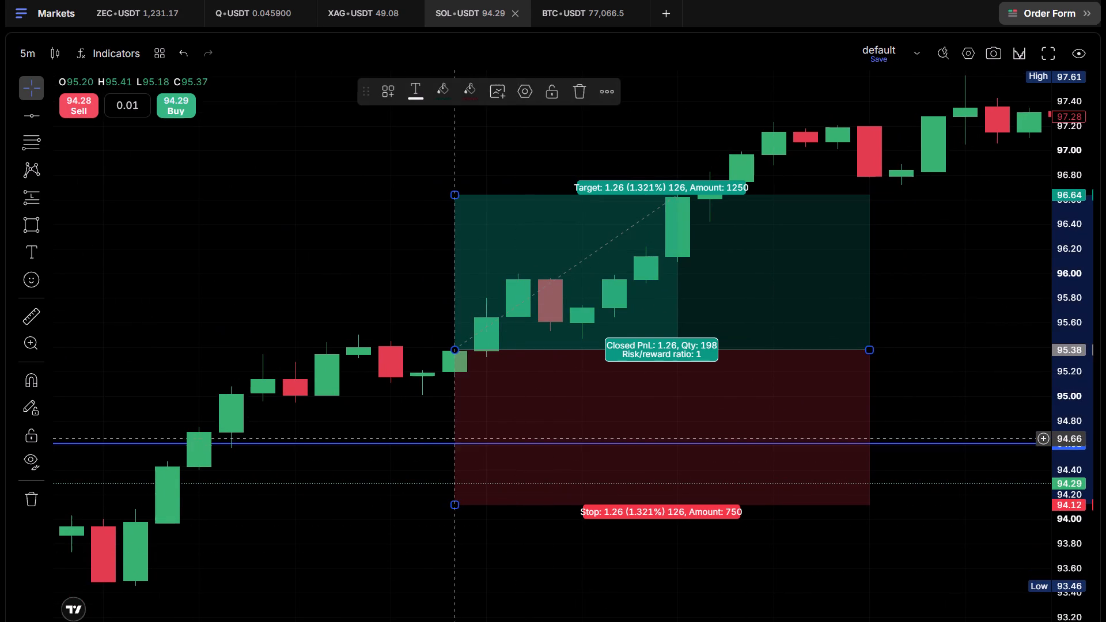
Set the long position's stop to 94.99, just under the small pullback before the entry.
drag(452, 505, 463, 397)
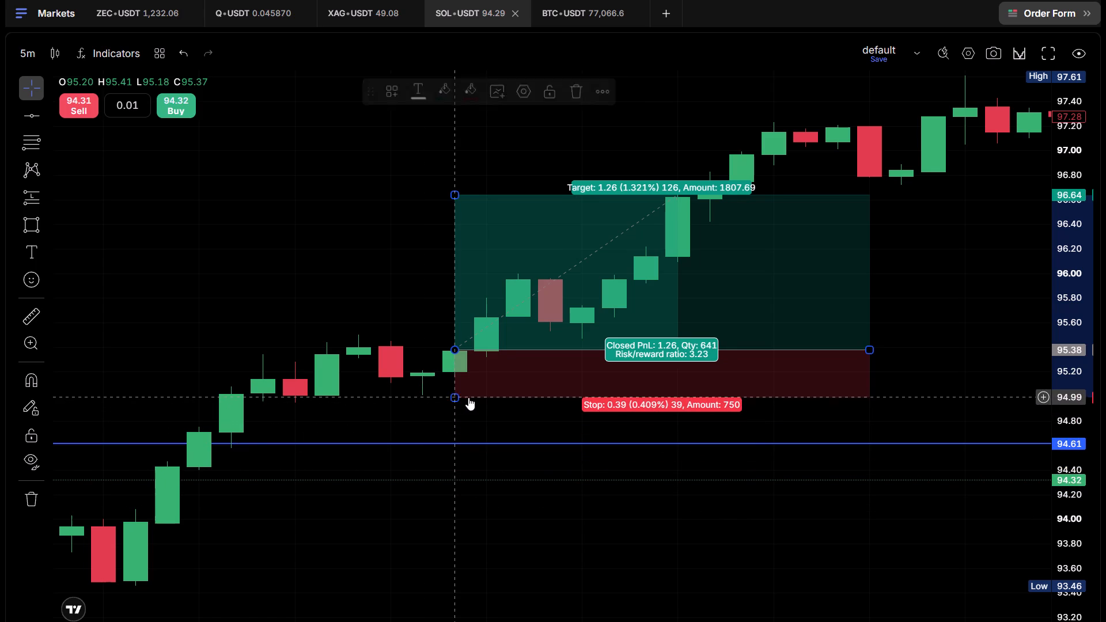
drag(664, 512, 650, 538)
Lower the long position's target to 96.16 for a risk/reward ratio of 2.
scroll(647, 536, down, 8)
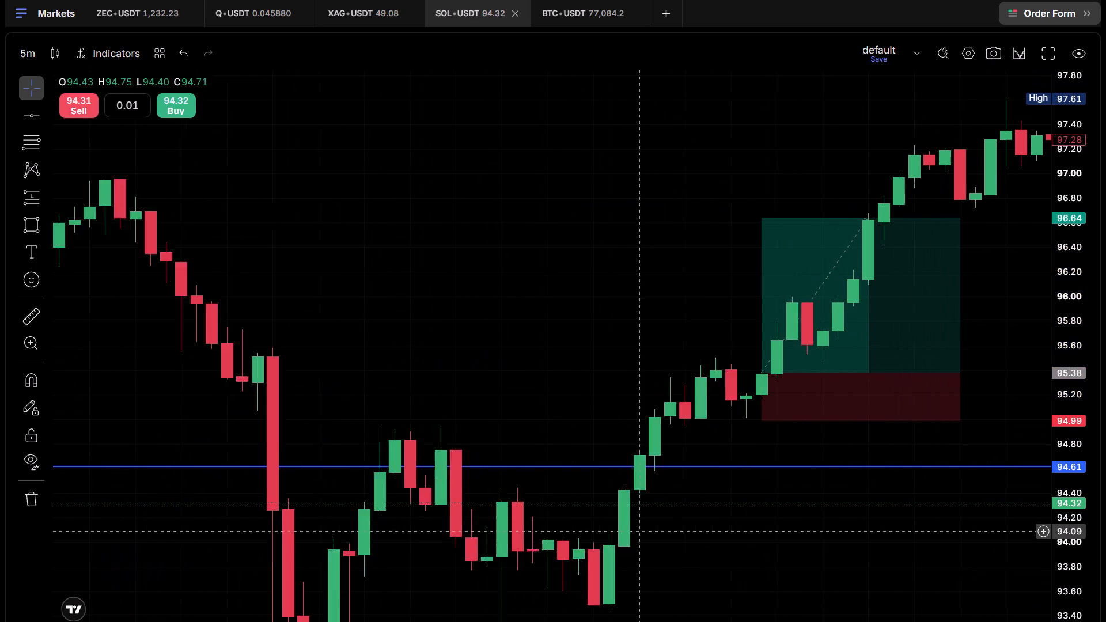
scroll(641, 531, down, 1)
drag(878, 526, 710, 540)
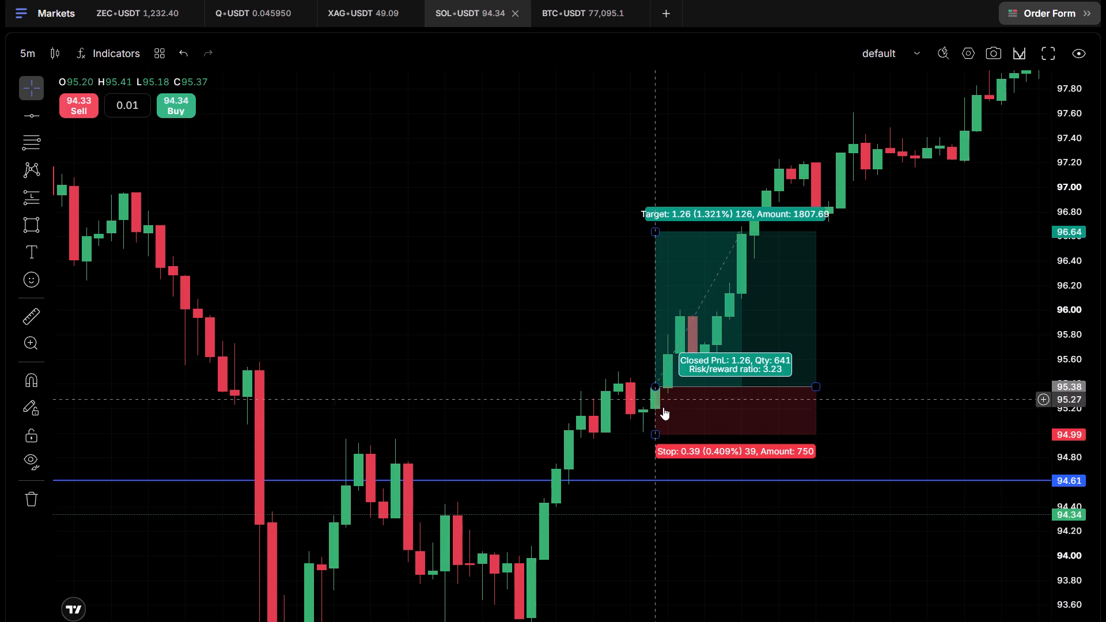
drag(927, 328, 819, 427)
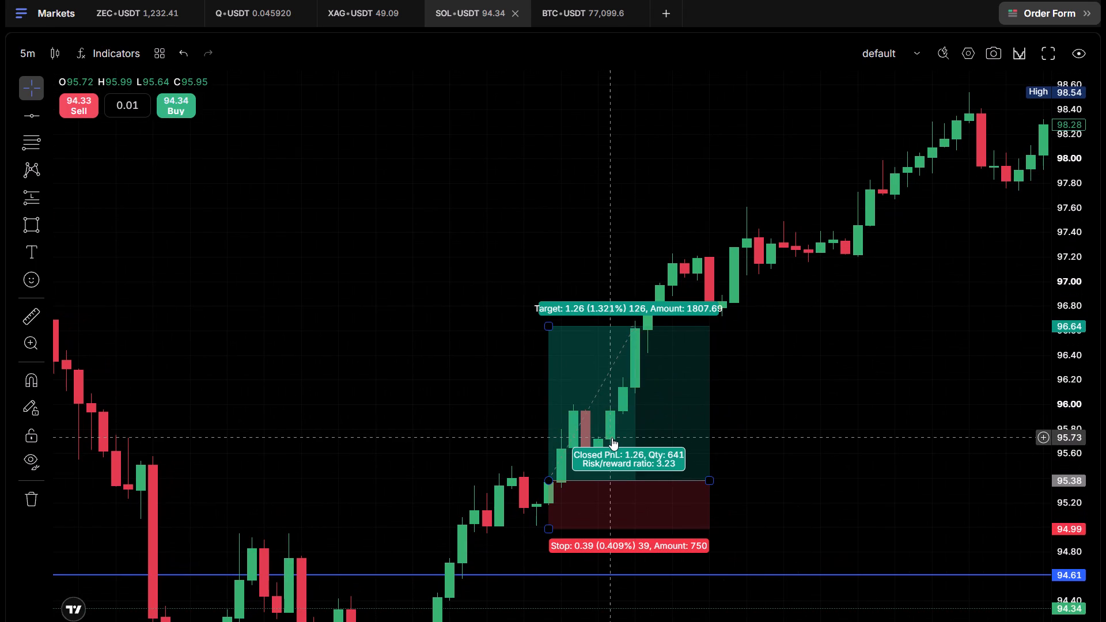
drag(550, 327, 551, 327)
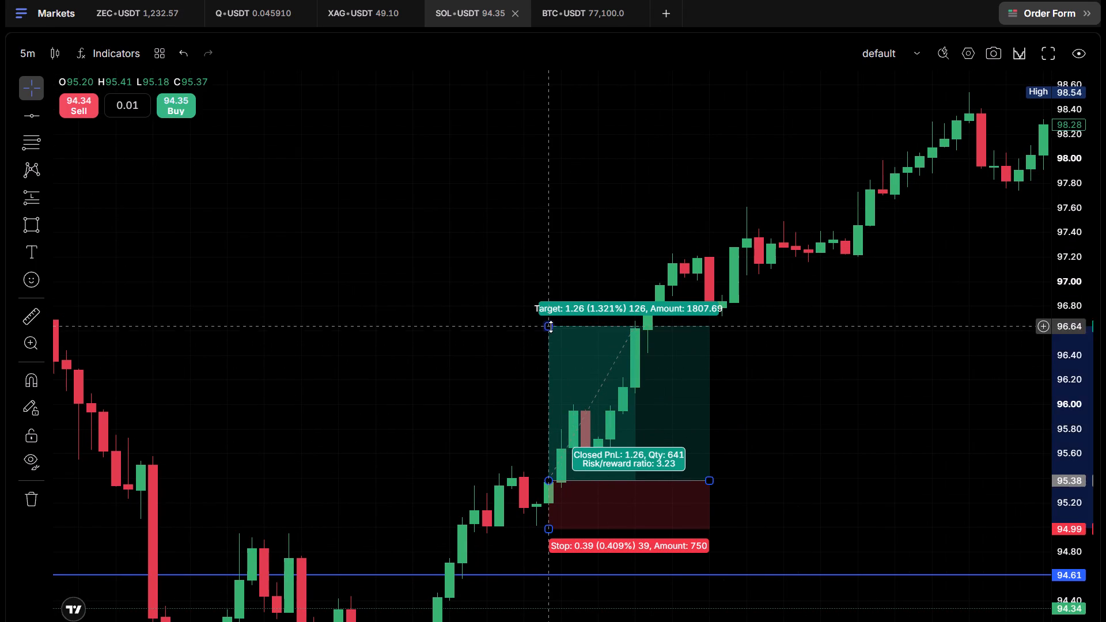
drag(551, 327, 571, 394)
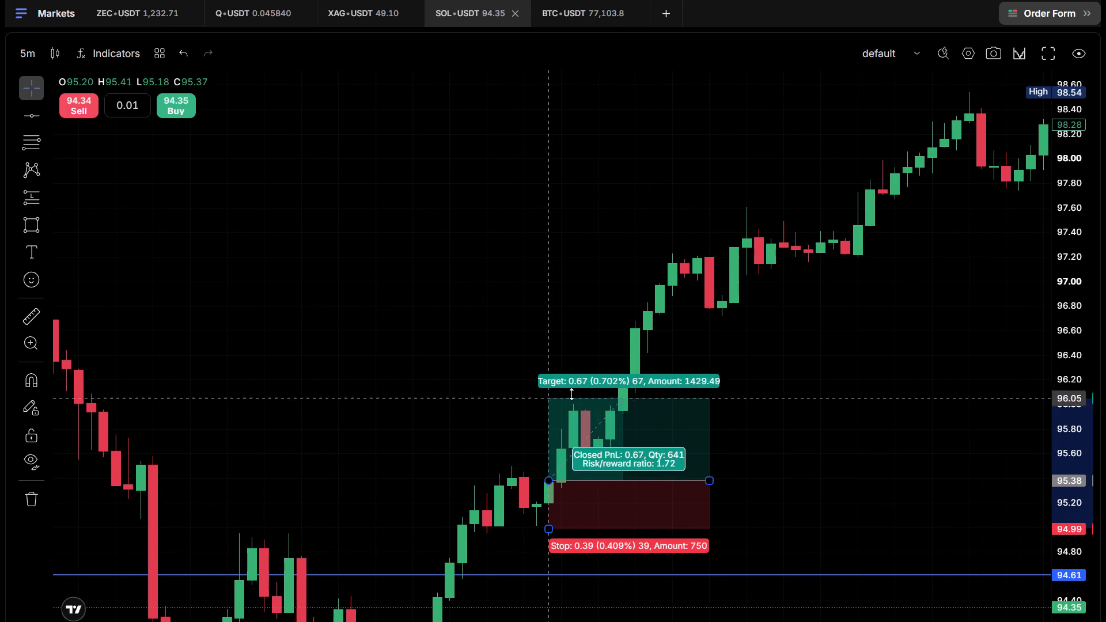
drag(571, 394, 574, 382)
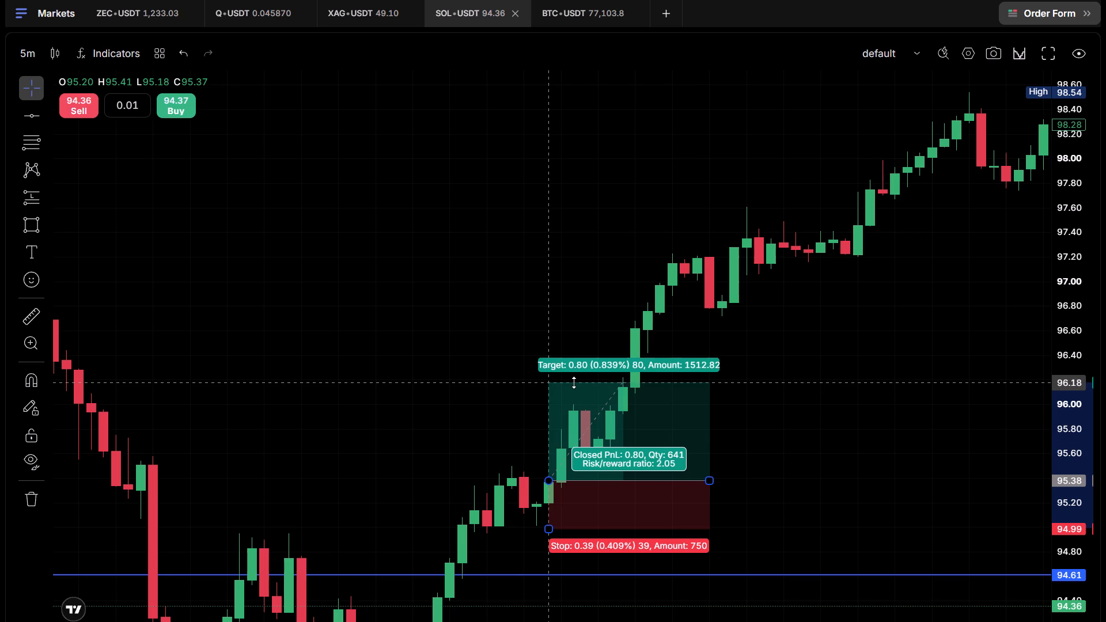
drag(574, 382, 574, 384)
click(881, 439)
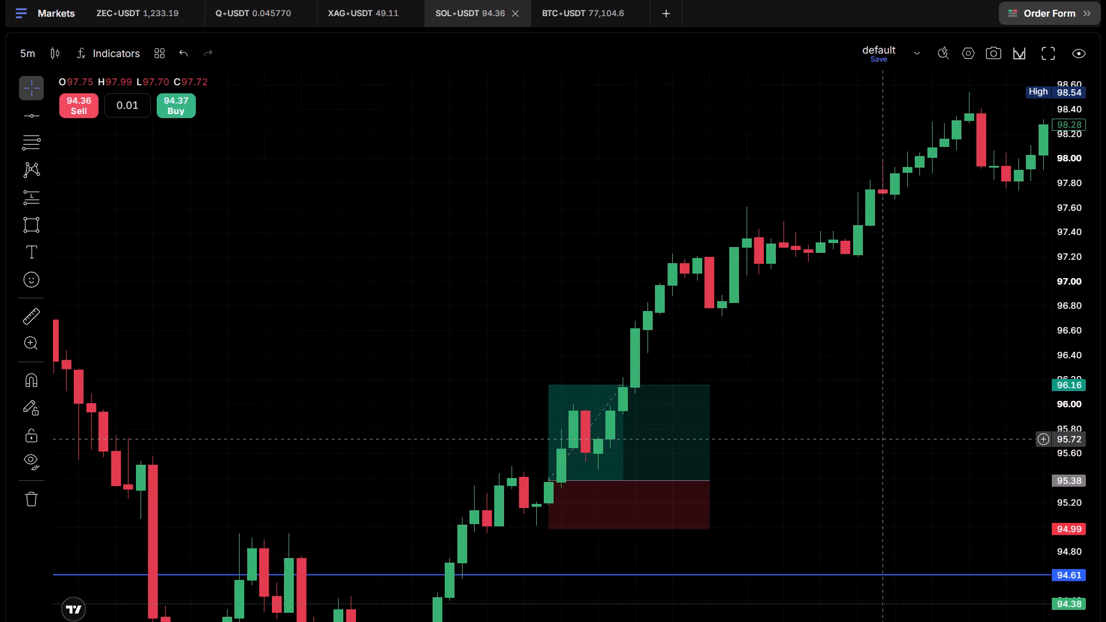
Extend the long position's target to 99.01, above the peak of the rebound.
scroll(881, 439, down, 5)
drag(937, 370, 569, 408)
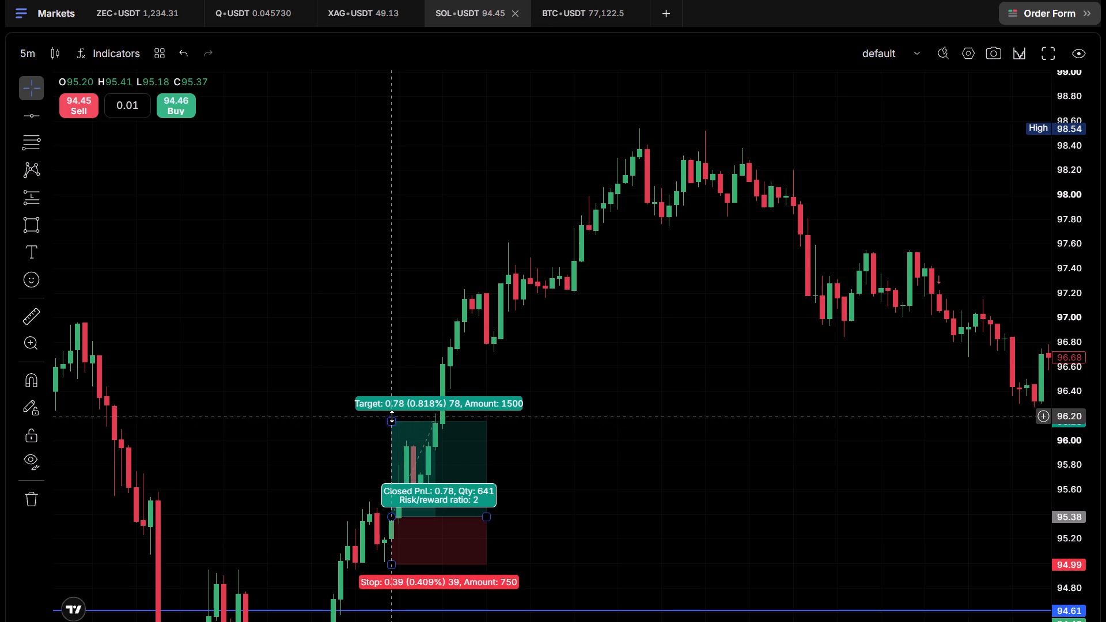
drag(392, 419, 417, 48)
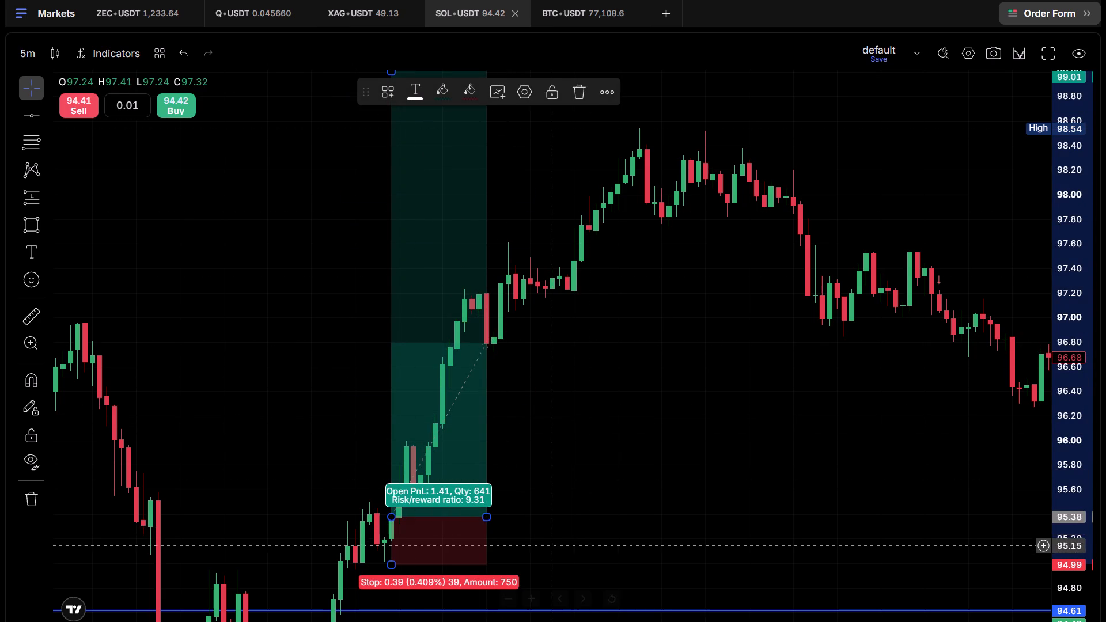
Examine the long setup in relation to the 94.61 line, the preceding drop and the rectangle beneath the low.
drag(647, 510, 738, 199)
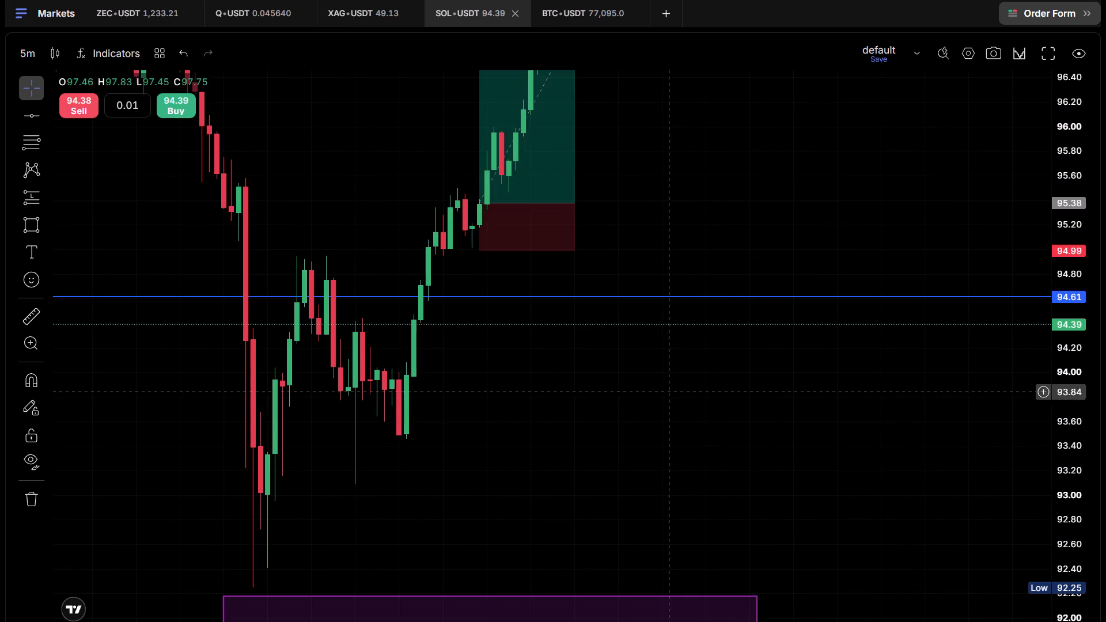
drag(635, 501, 757, 466)
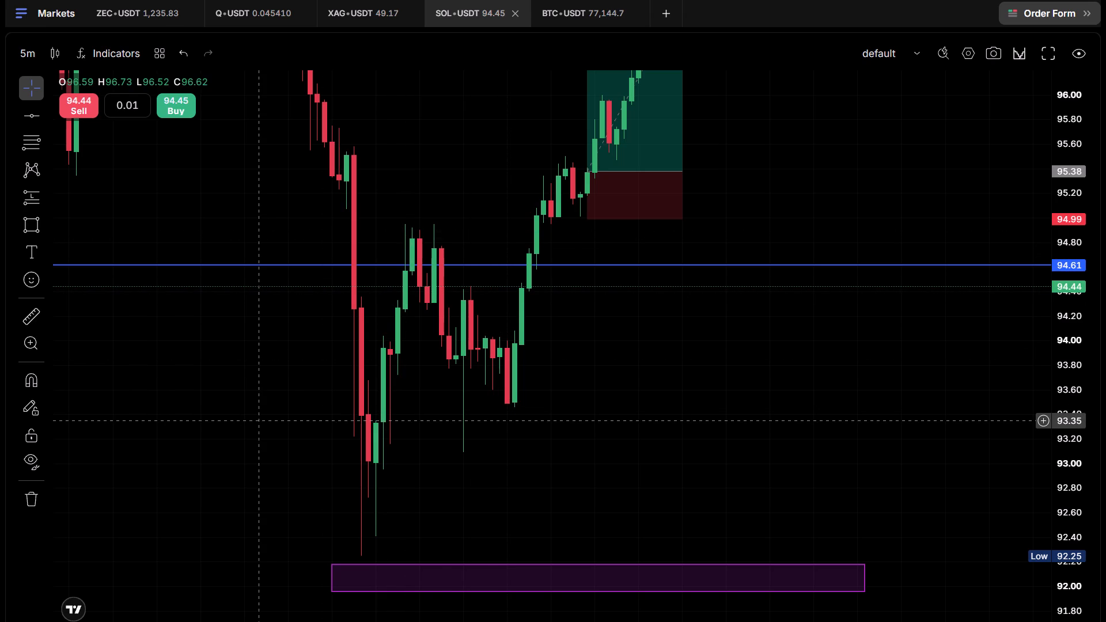
scroll(571, 416, down, 1)
drag(759, 184, 769, 310)
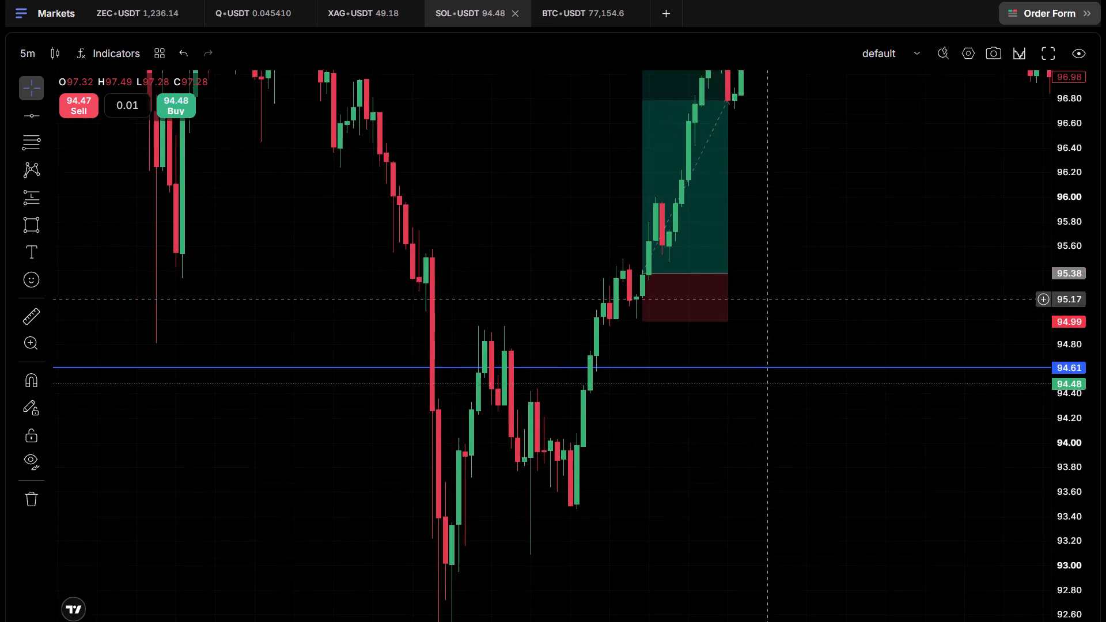
drag(769, 310, 748, 400)
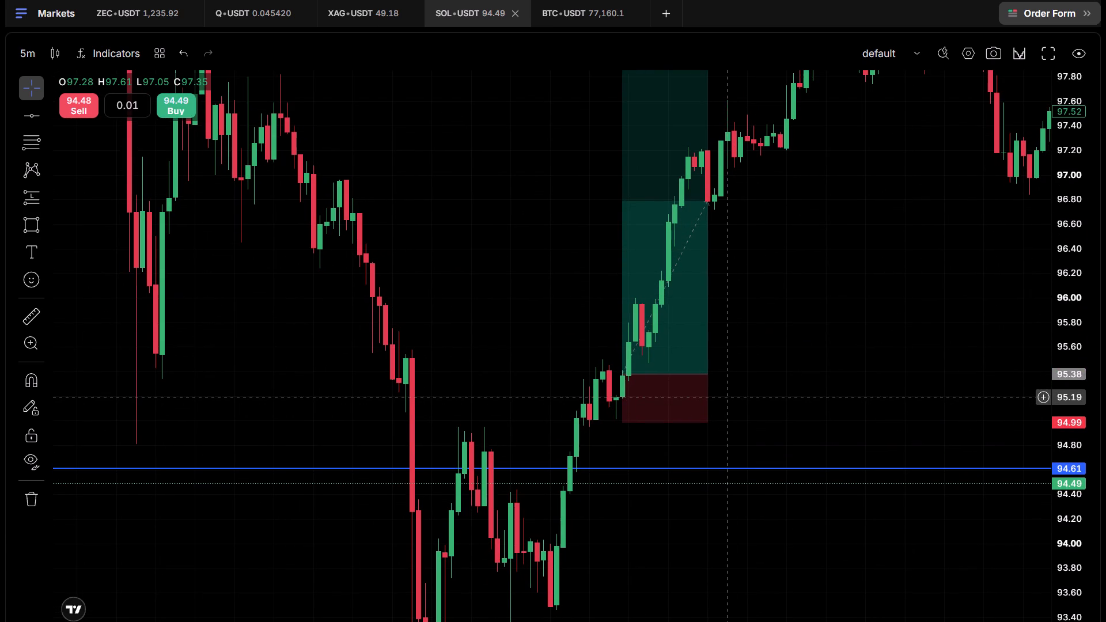
scroll(927, 400, down, 2)
scroll(925, 394, up, 2)
drag(1062, 308, 1104, 413)
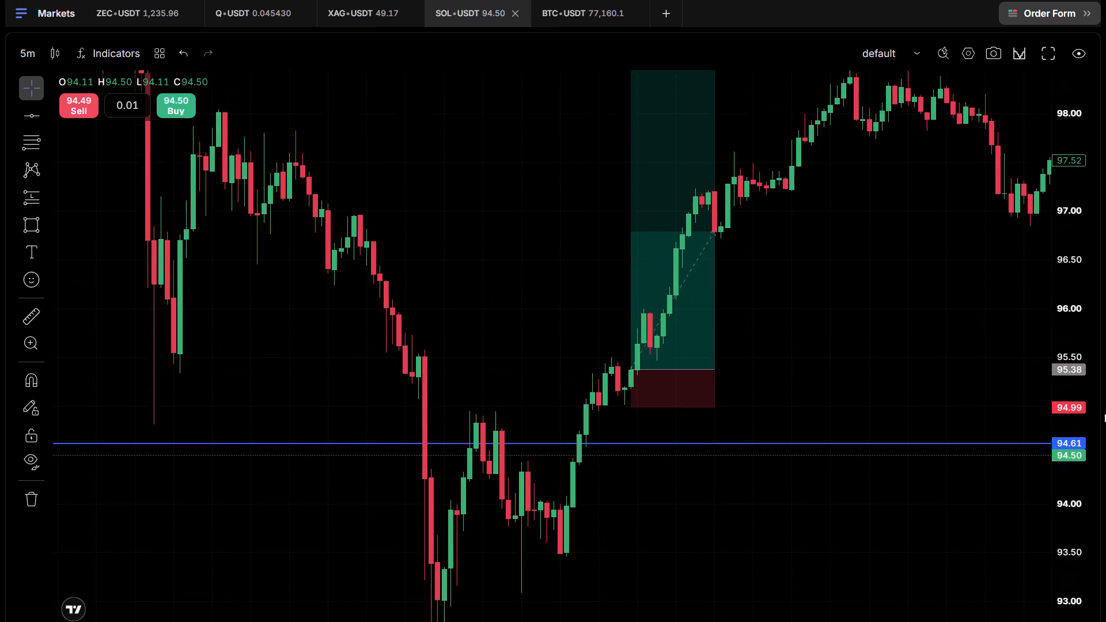
drag(1104, 413, 1093, 489)
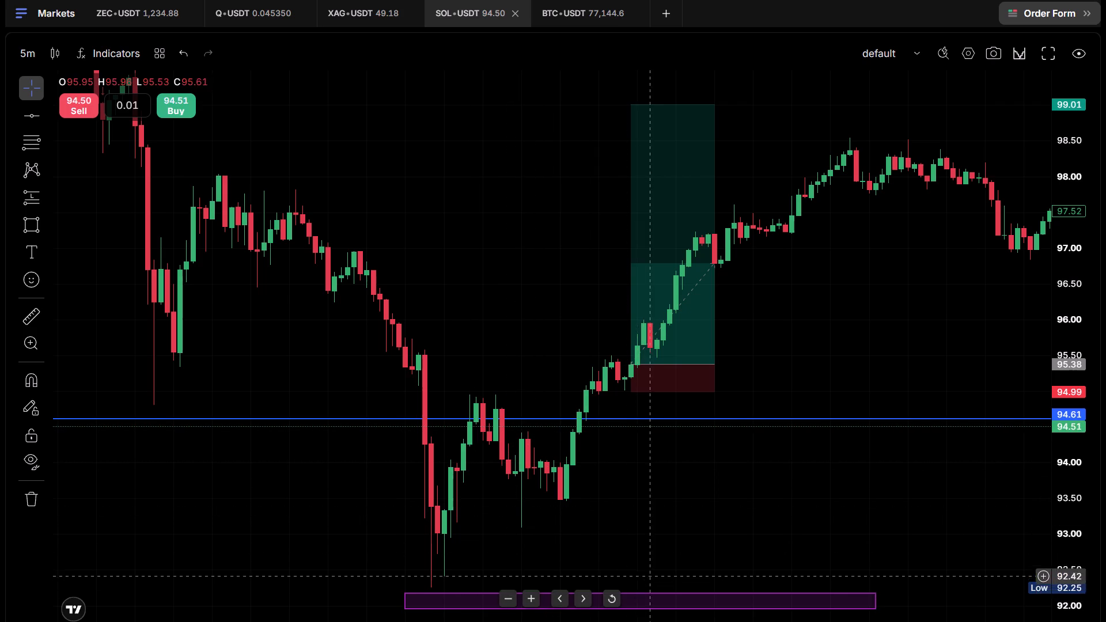
drag(669, 548, 683, 453)
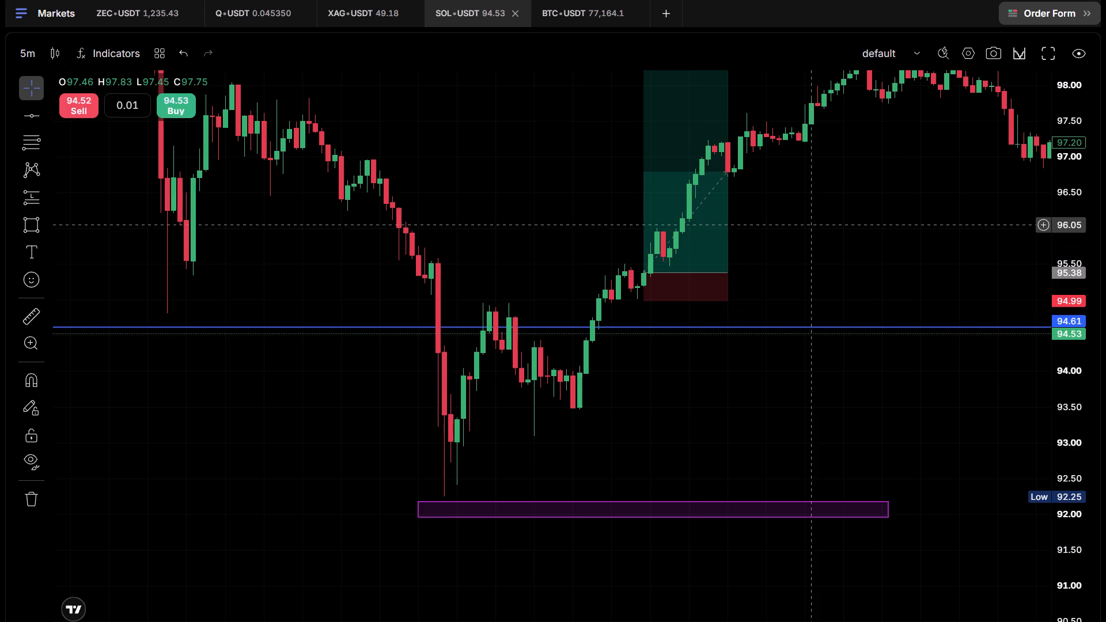
drag(813, 223, 771, 263)
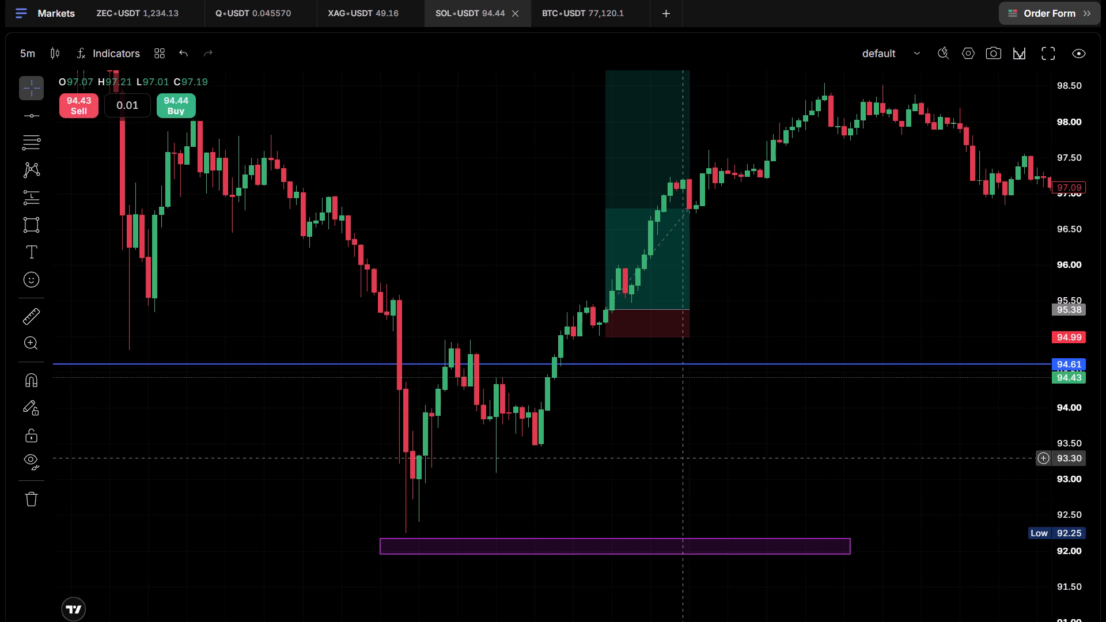
scroll(615, 378, up, 5)
drag(561, 296, 768, 377)
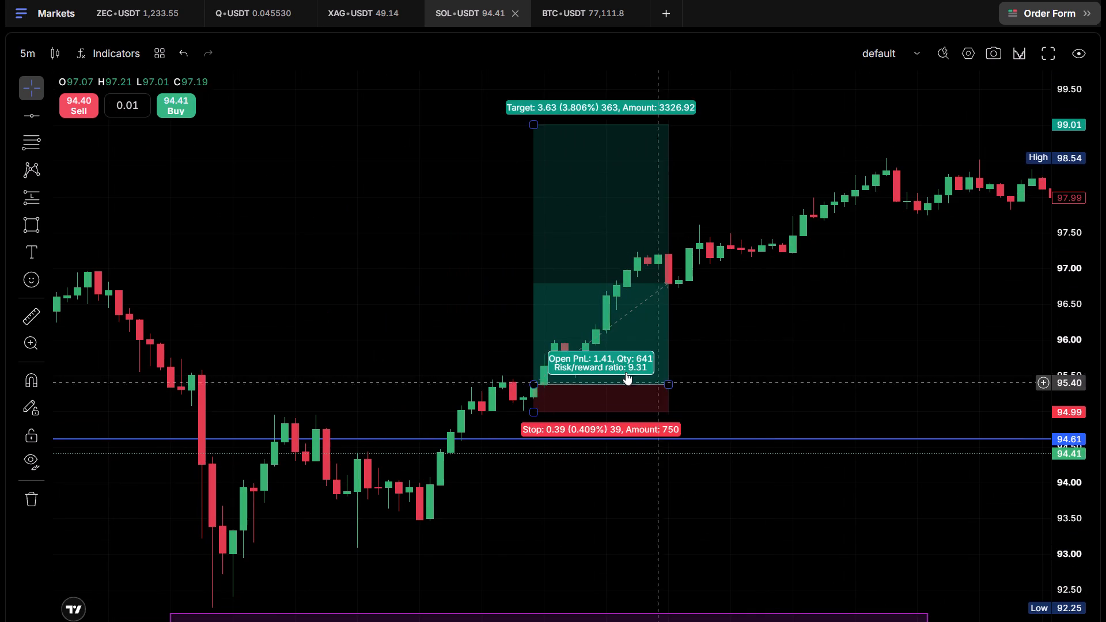
drag(323, 310, 434, 309)
scroll(442, 313, down, 2)
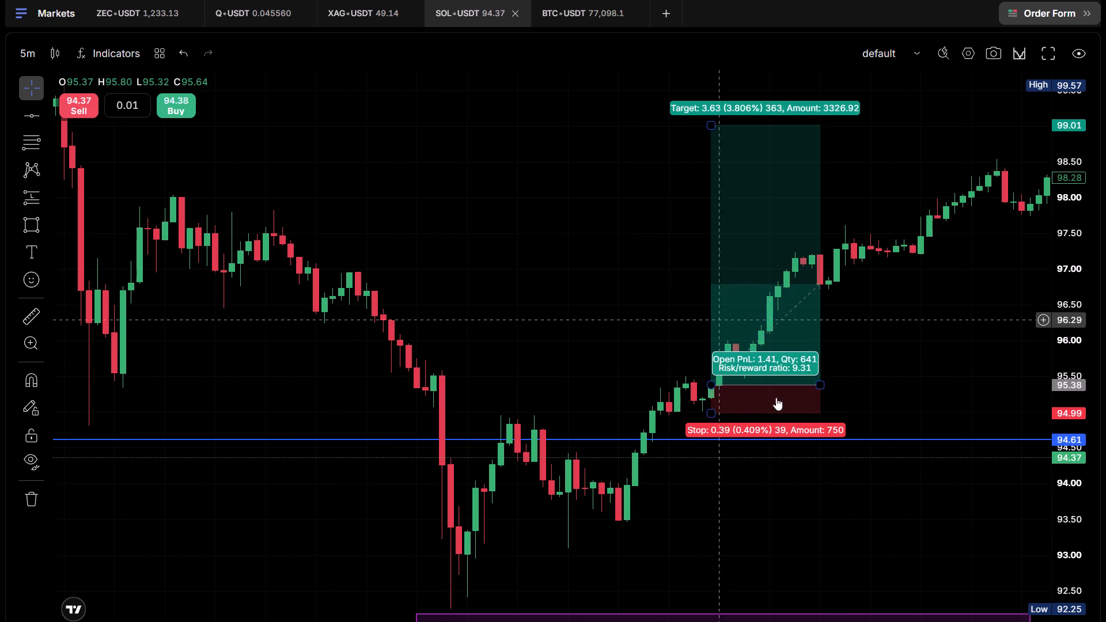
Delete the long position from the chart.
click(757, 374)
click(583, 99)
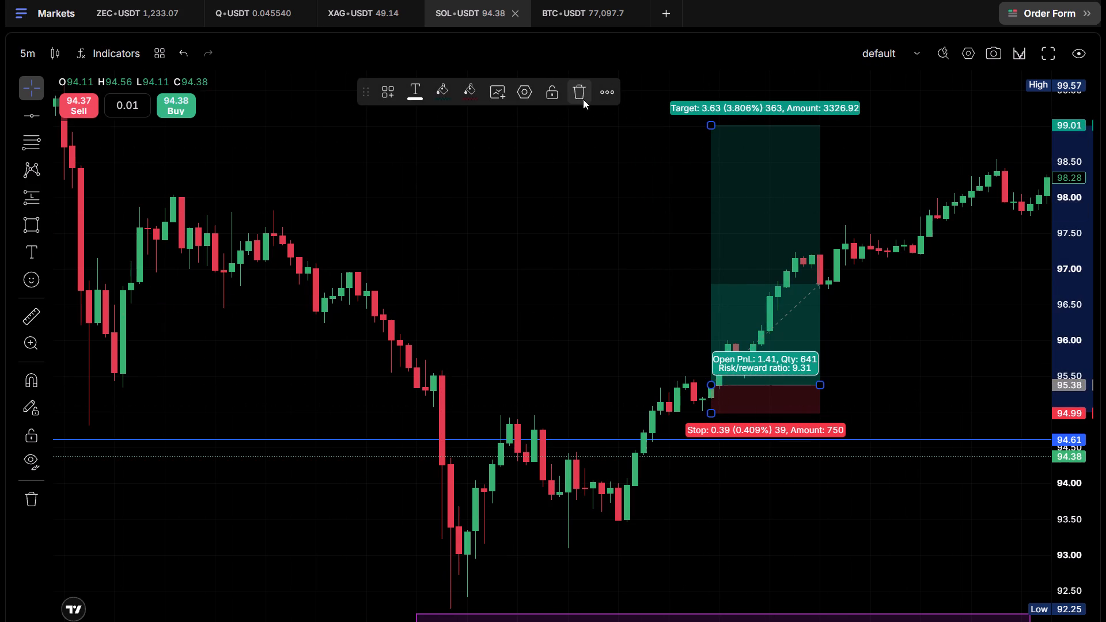
Examine the whole 5-minute move between the 103.24 and 94.61 lines, including the rebound and the candles after it.
drag(724, 255, 509, 277)
scroll(516, 316, down, 7)
drag(694, 196, 649, 250)
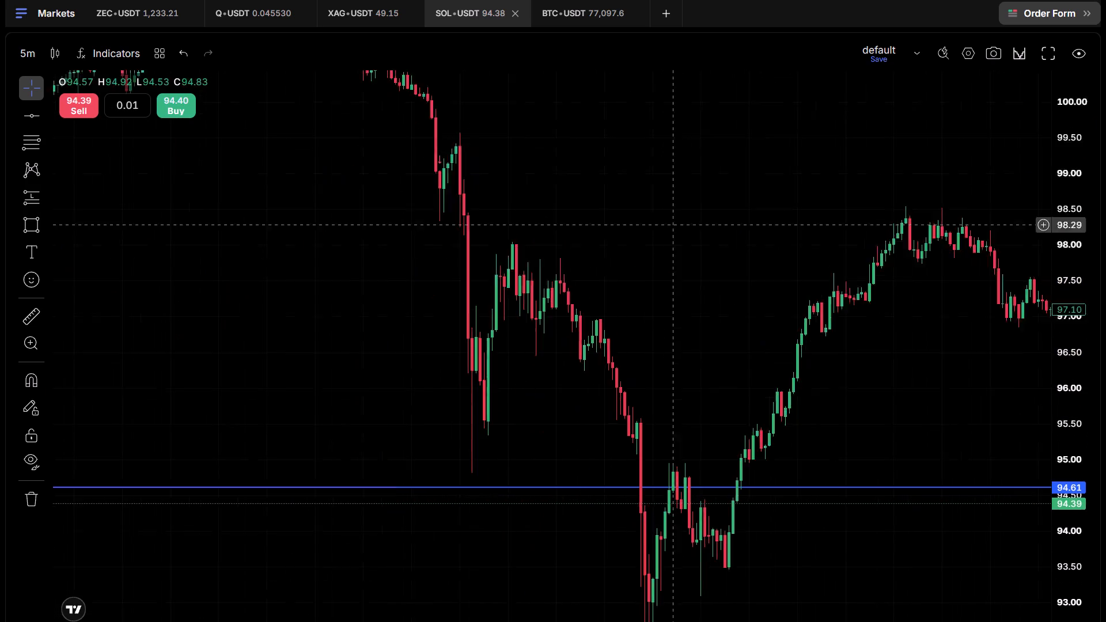
drag(649, 250, 528, 325)
drag(1067, 203, 1040, 457)
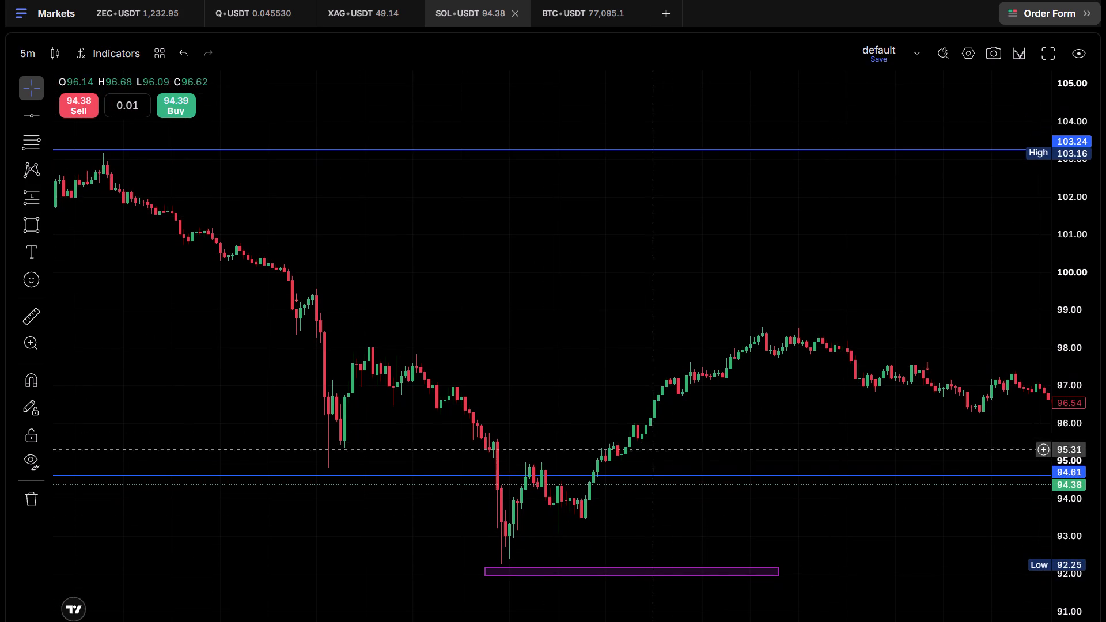
drag(713, 533, 628, 499)
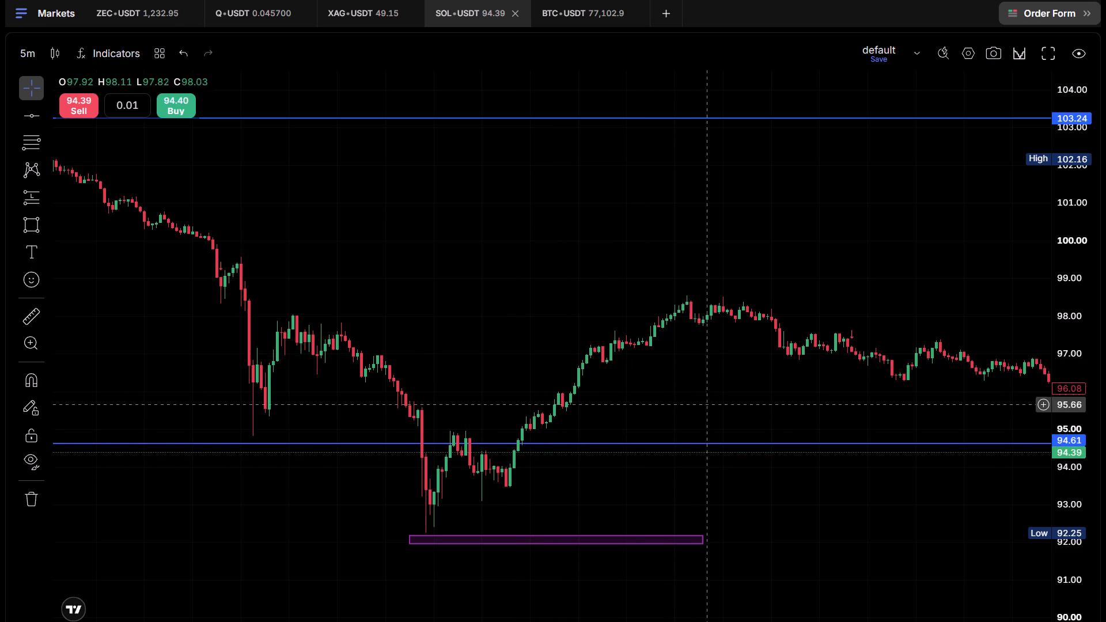
Examine the 5-minute candles from the rebound's peak down to the latest price swings around the 94.61 line.
drag(718, 416, 454, 404)
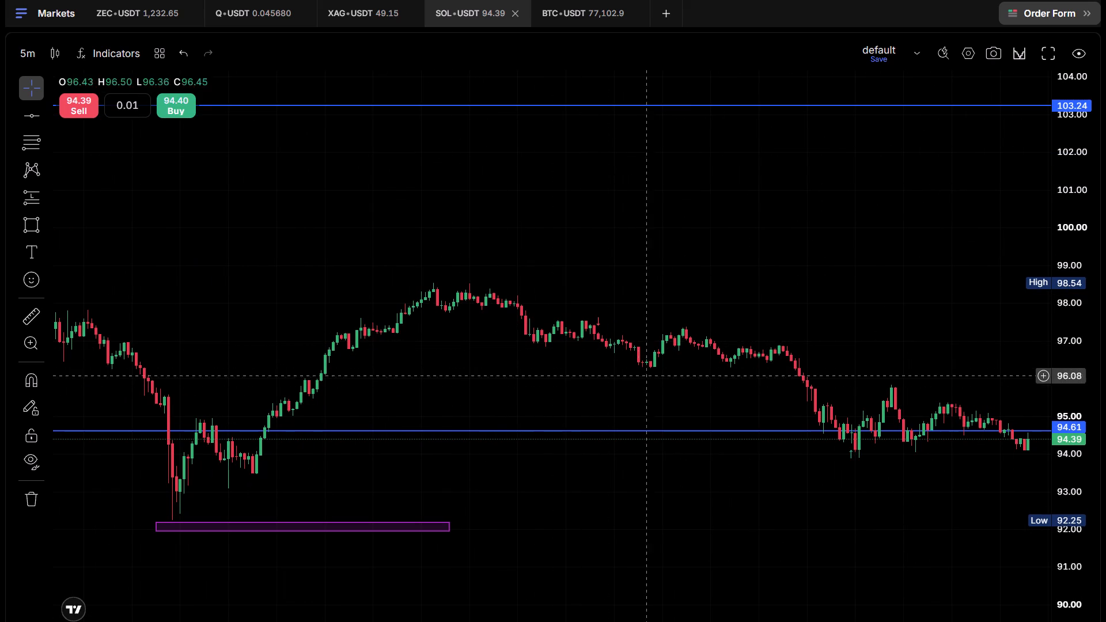
drag(711, 518, 632, 498)
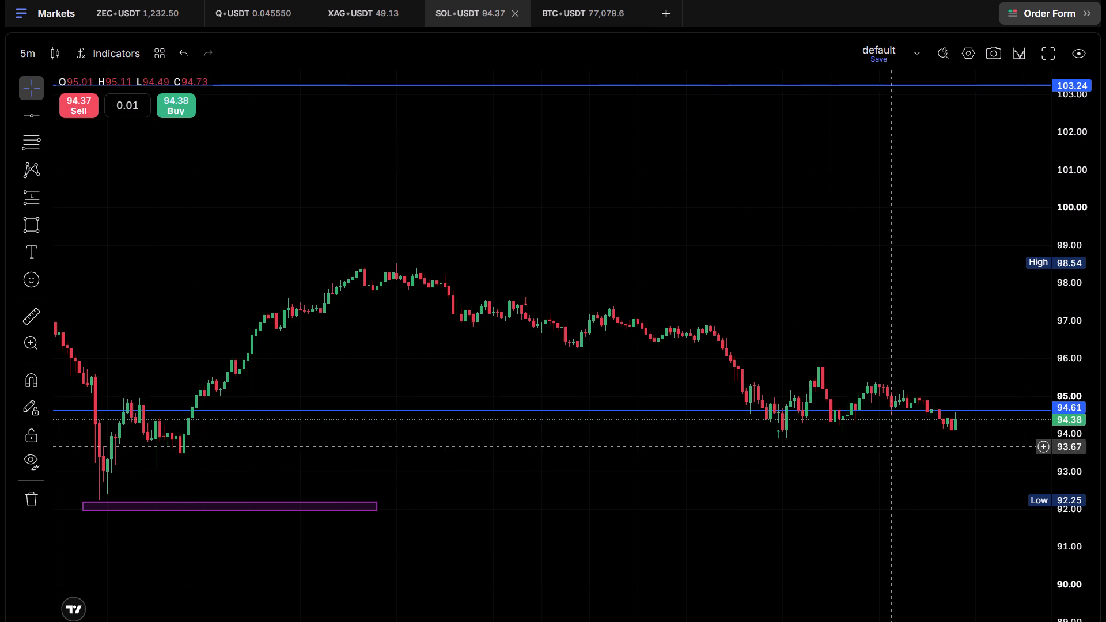
drag(859, 507, 653, 522)
scroll(663, 486, up, 3)
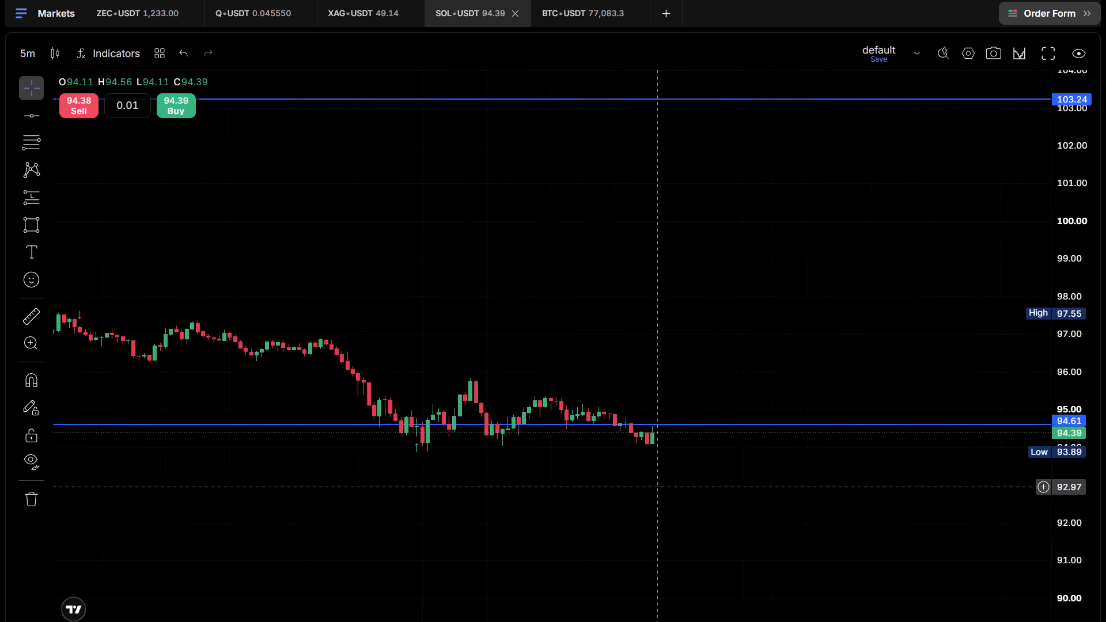
drag(514, 502, 796, 492)
drag(1070, 437, 1043, 289)
drag(810, 563, 779, 553)
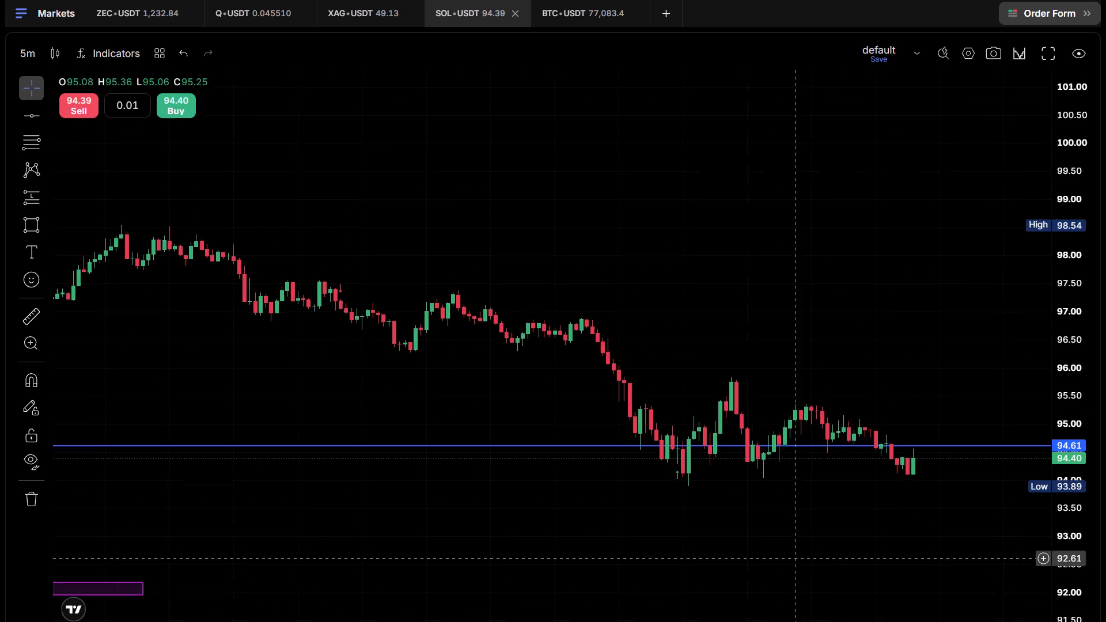
drag(779, 553, 681, 533)
scroll(660, 522, up, 3)
drag(563, 509, 683, 492)
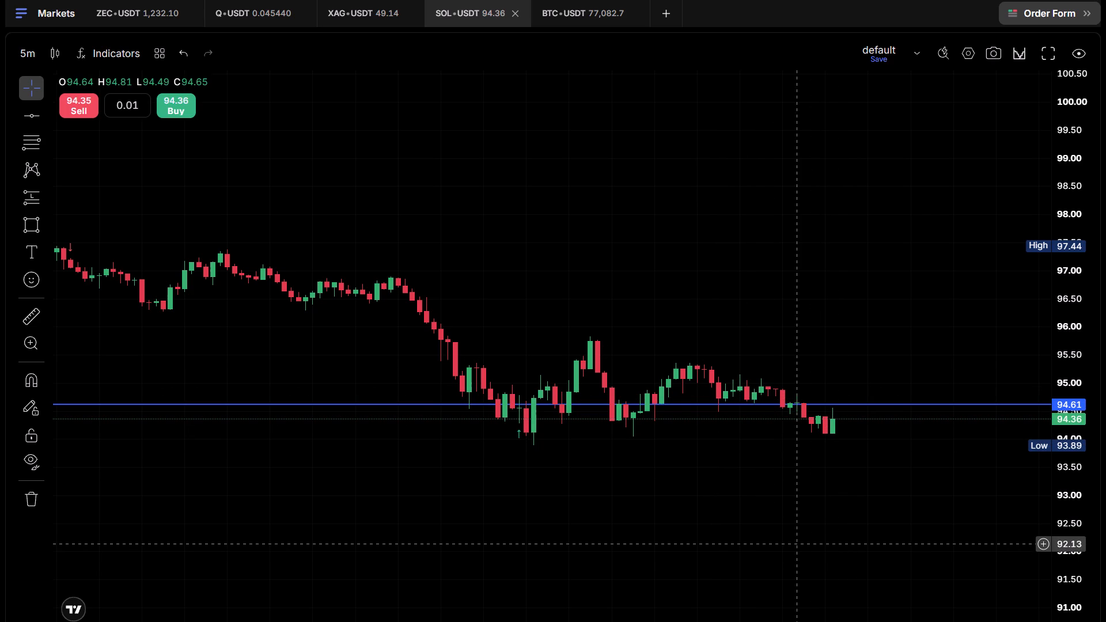
scroll(774, 545, down, 1)
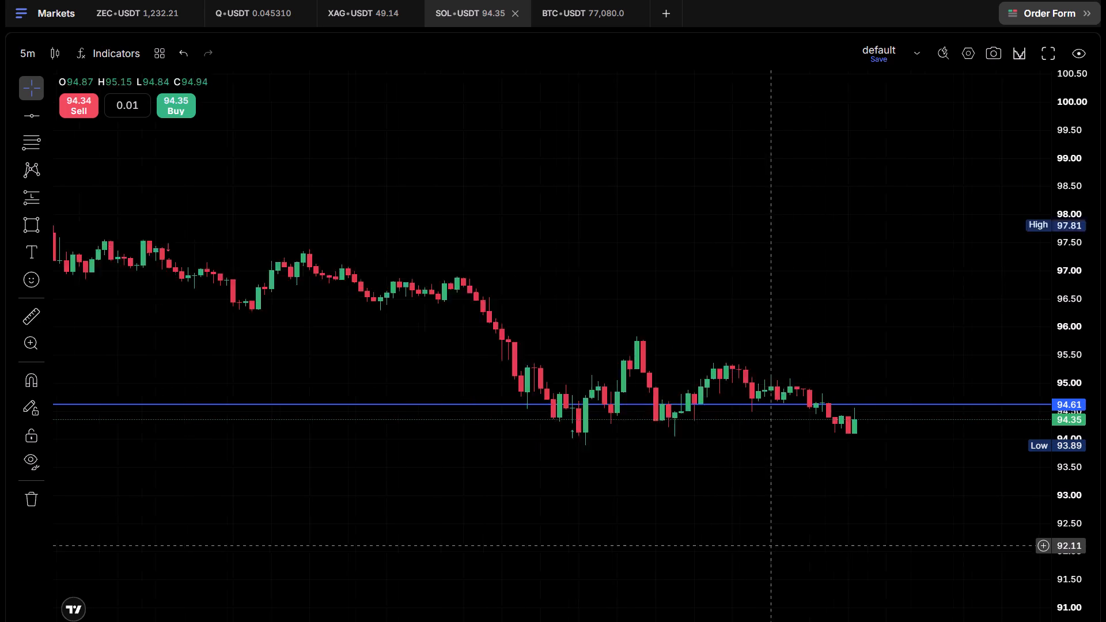
scroll(774, 545, down, 1)
drag(827, 528, 520, 525)
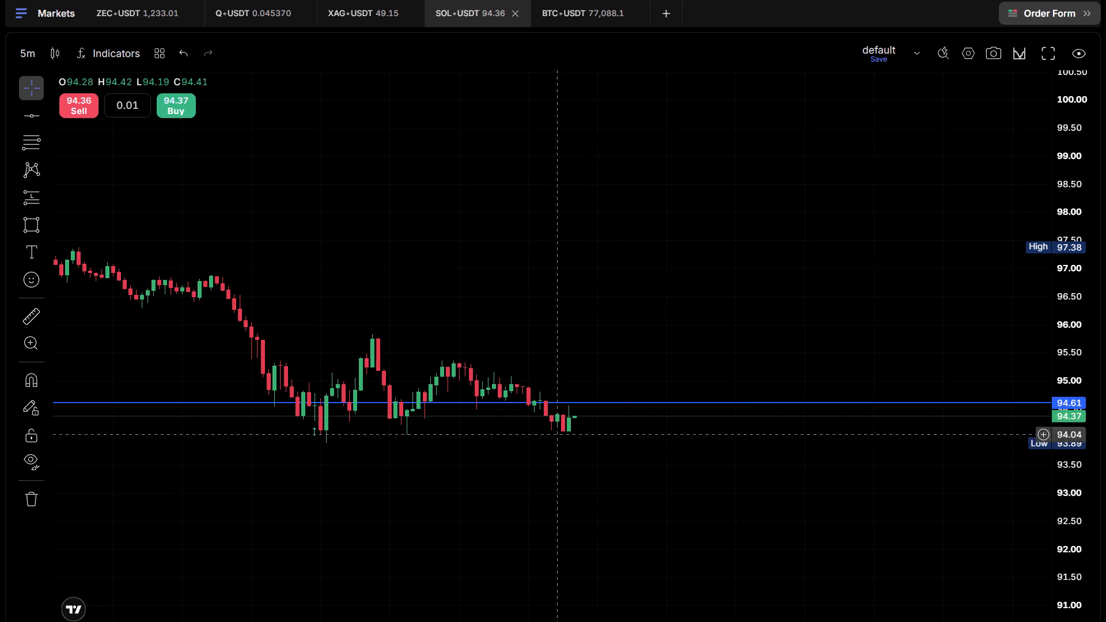
scroll(505, 469, down, 4)
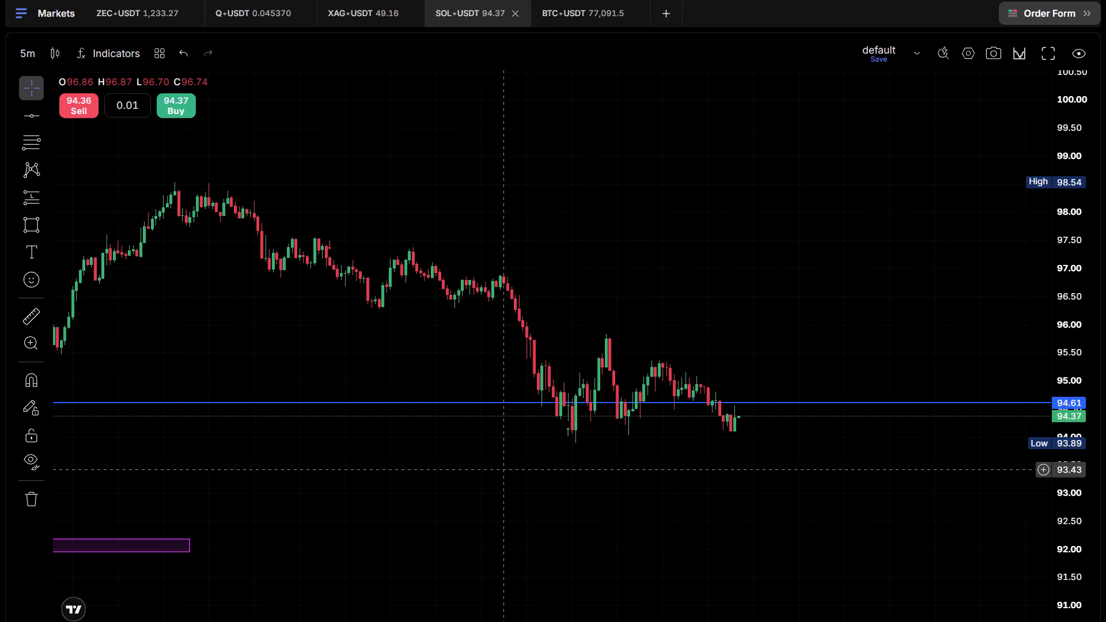
Start a polyline at about 101.5 on the initial drop and trace the swing highs and lows to the higher low before the rebound.
drag(387, 356, 666, 425)
scroll(647, 426, down, 2)
drag(597, 417, 649, 405)
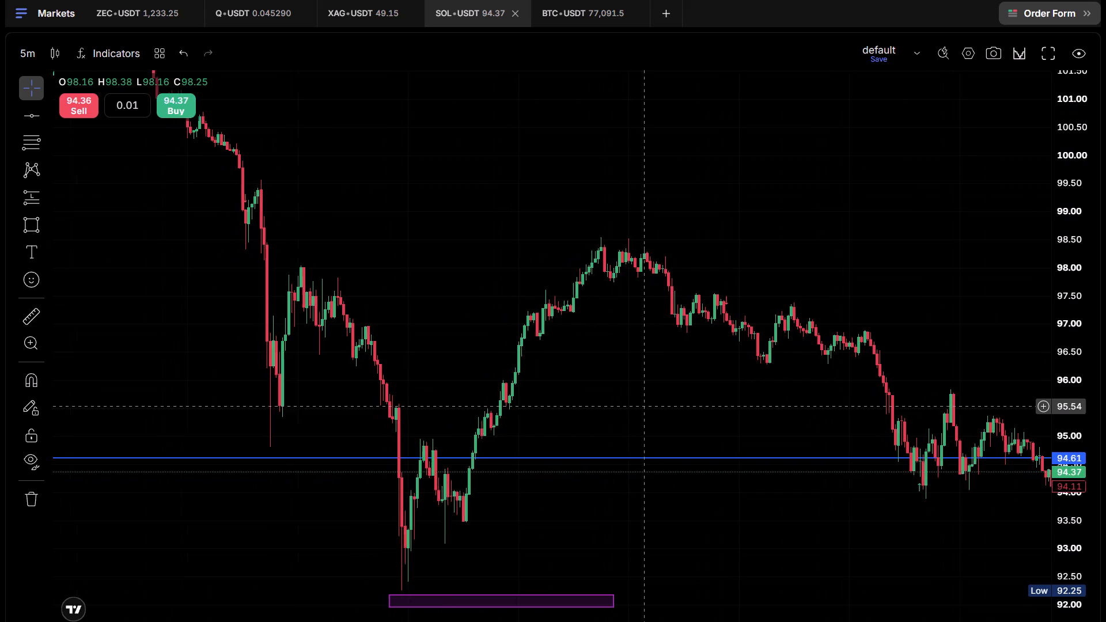
drag(649, 405, 601, 468)
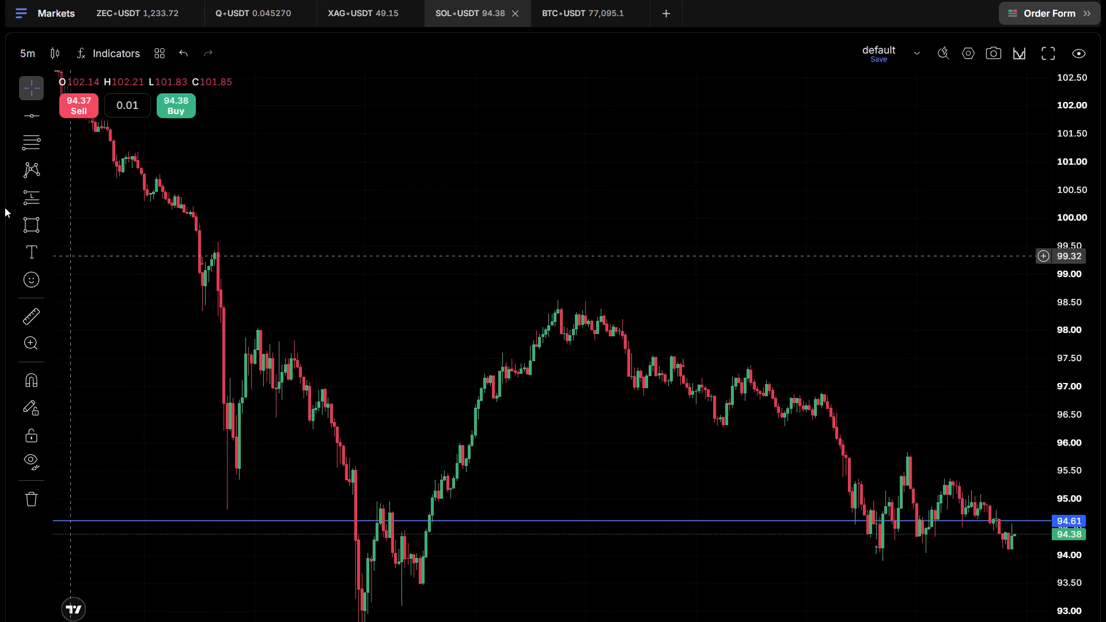
click(37, 229)
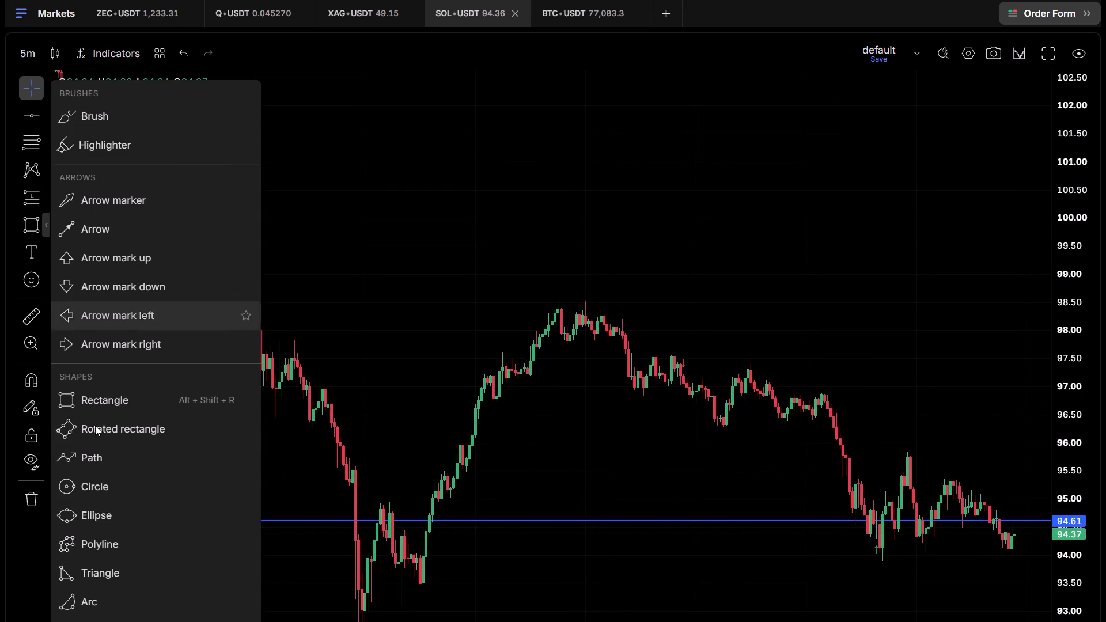
click(107, 543)
click(99, 129)
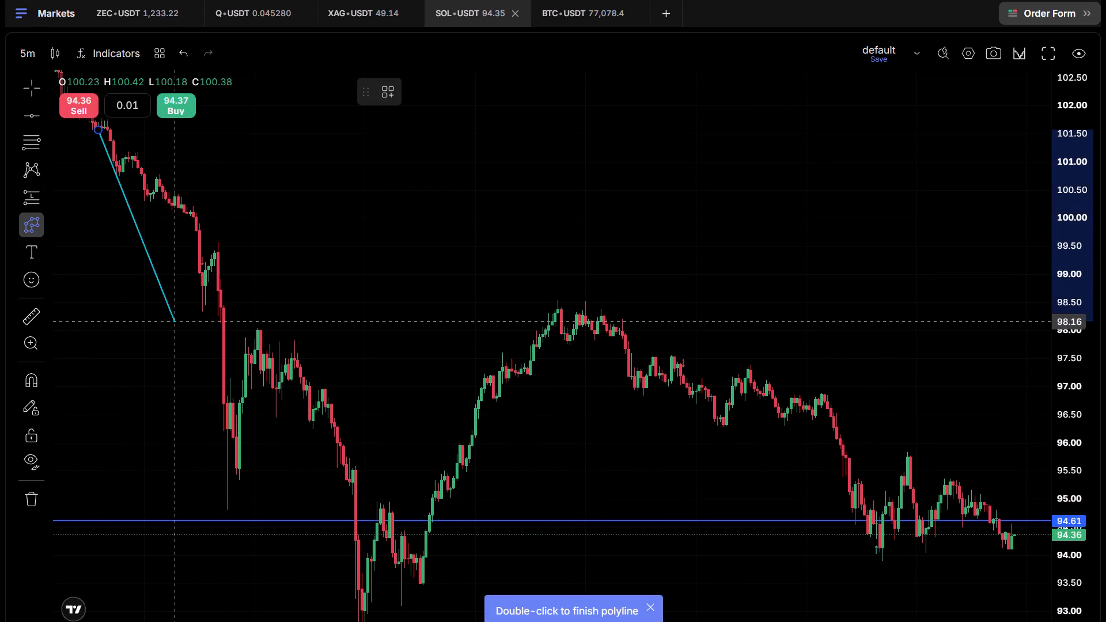
click(227, 507)
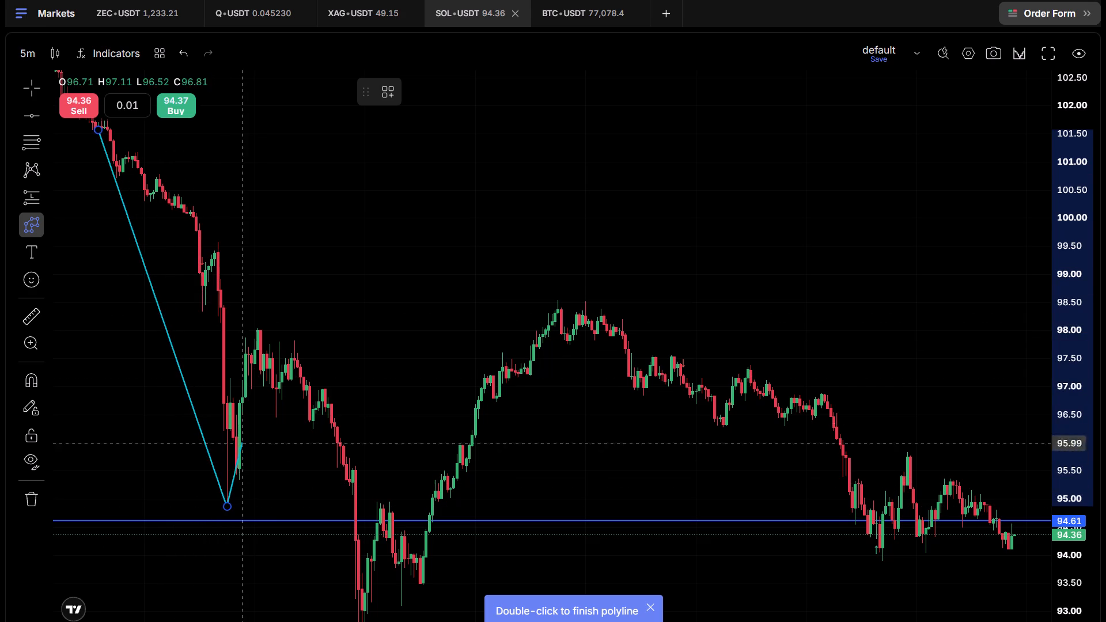
click(264, 339)
click(278, 418)
click(298, 343)
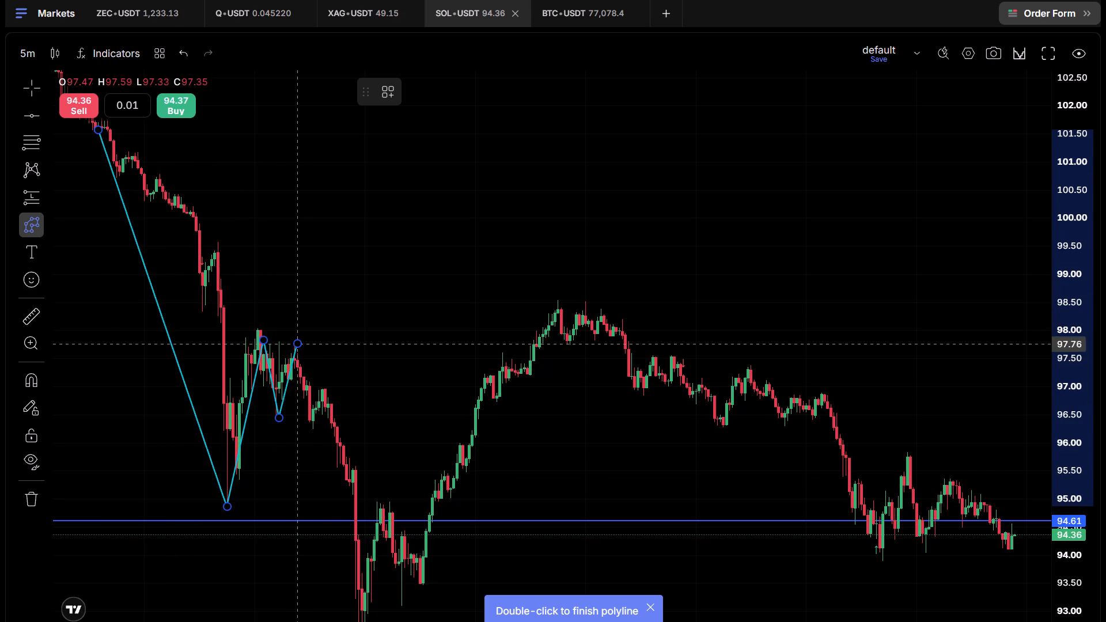
click(361, 621)
click(390, 506)
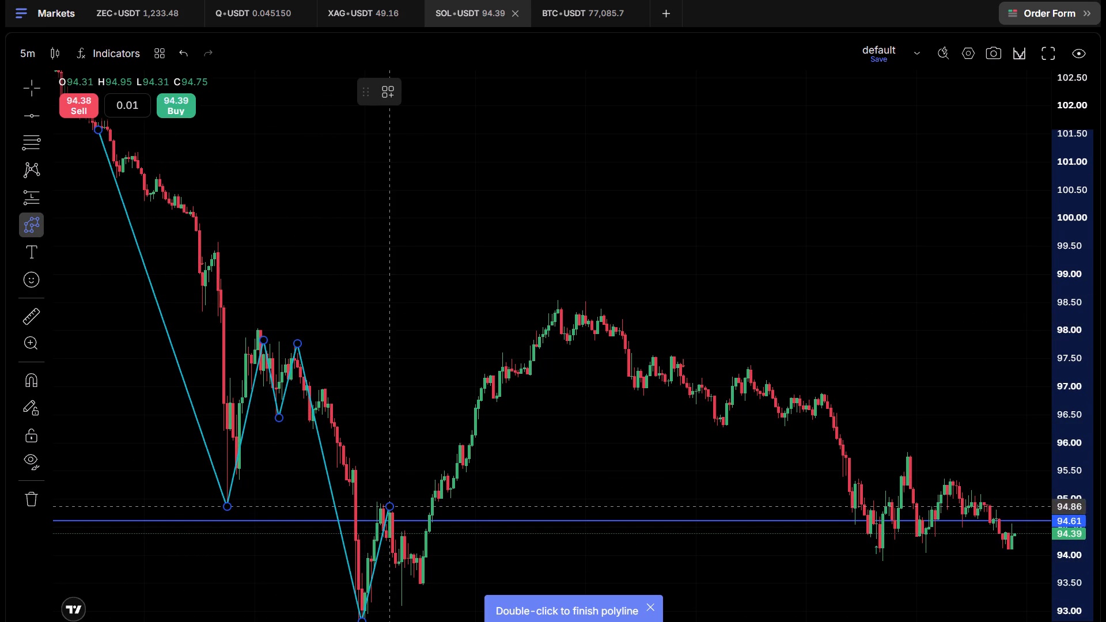
click(418, 589)
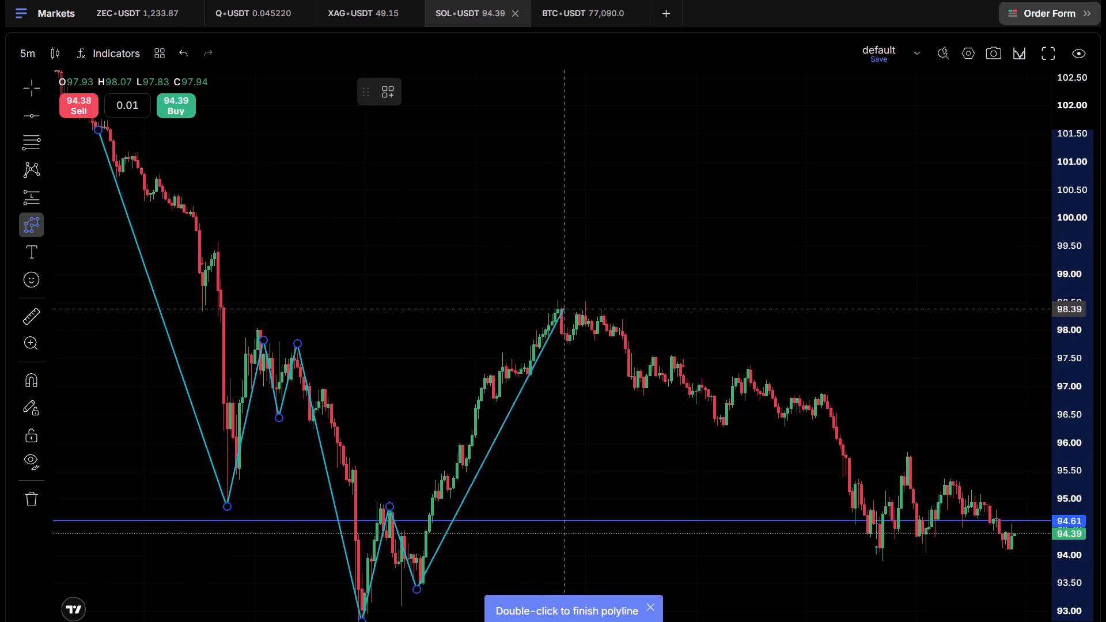
Continue the polyline to the rebound peak at about 98.39, trace the descending swings, and finish it at about 94.55.
click(565, 308)
click(640, 399)
click(681, 359)
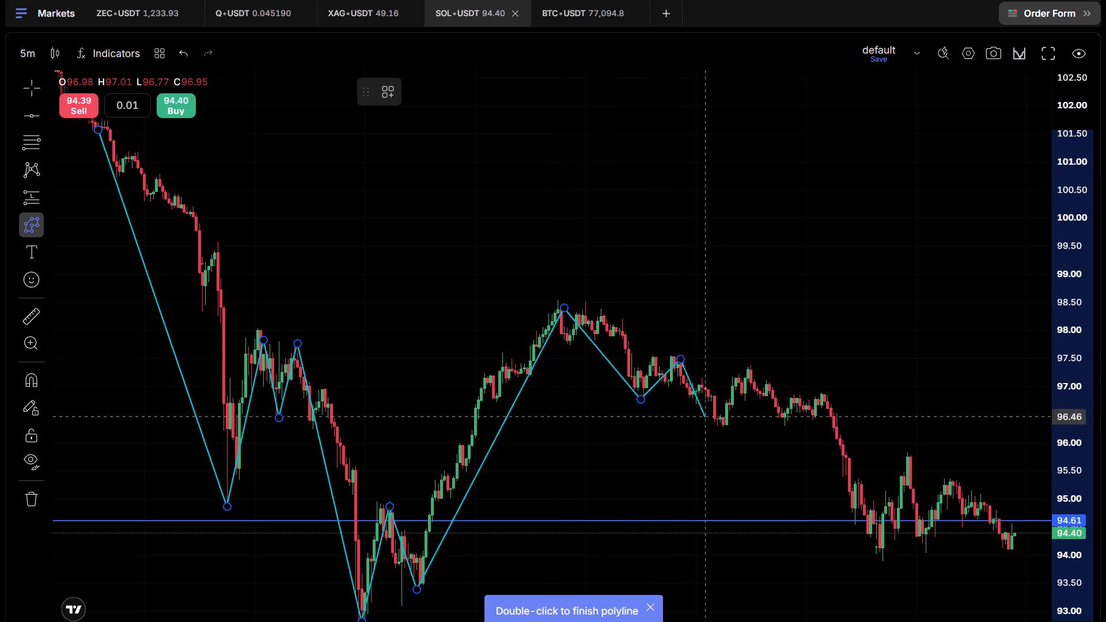
click(721, 427)
click(755, 372)
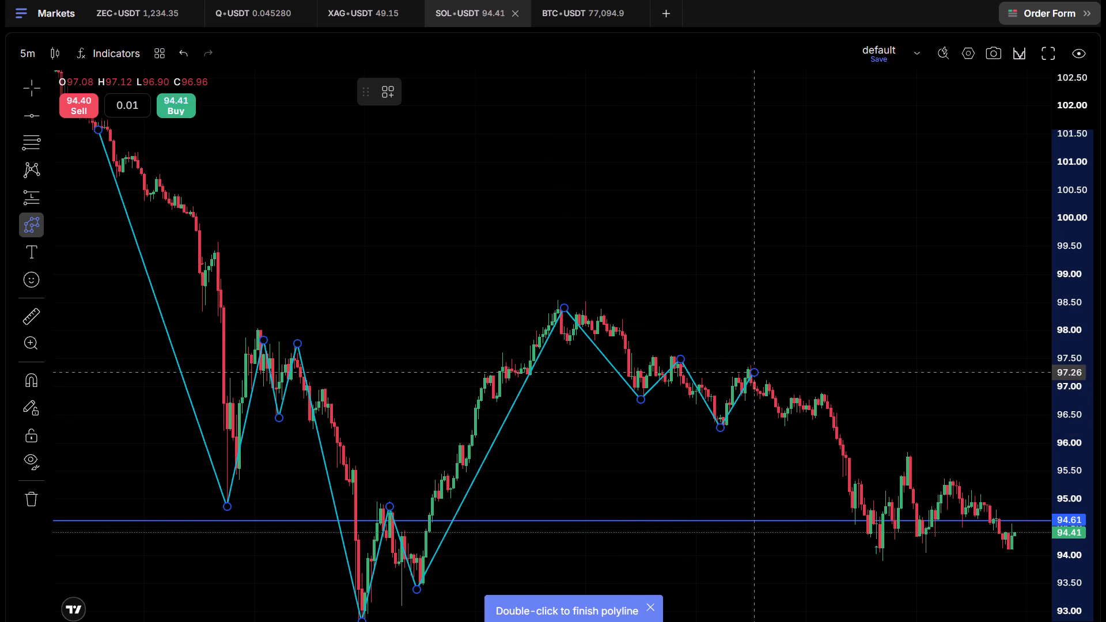
click(786, 427)
click(825, 397)
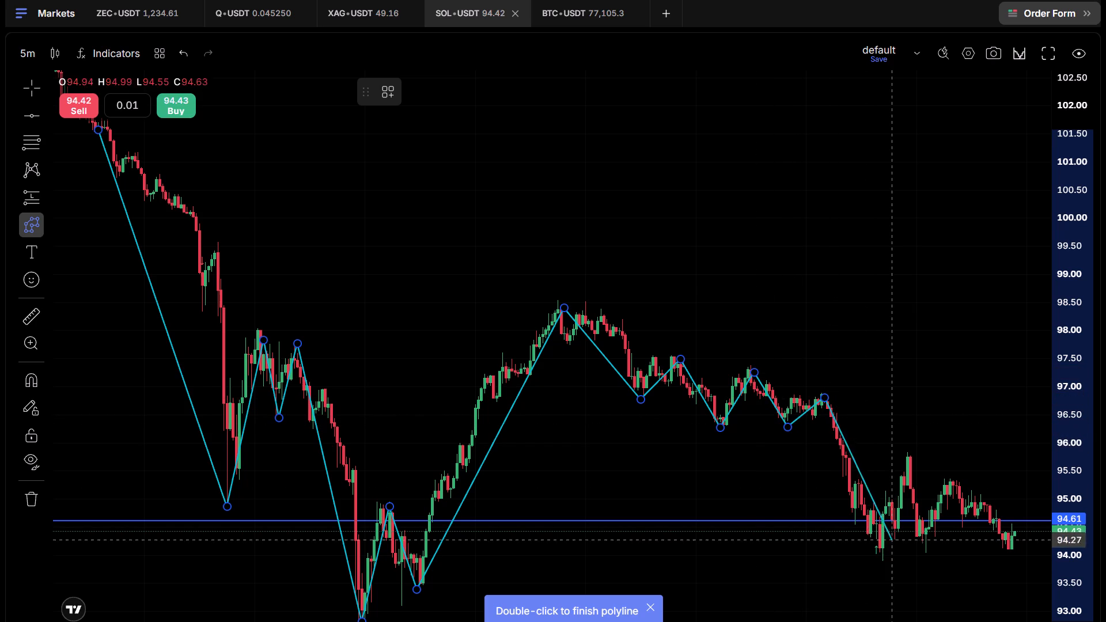
click(881, 553)
click(906, 454)
click(928, 541)
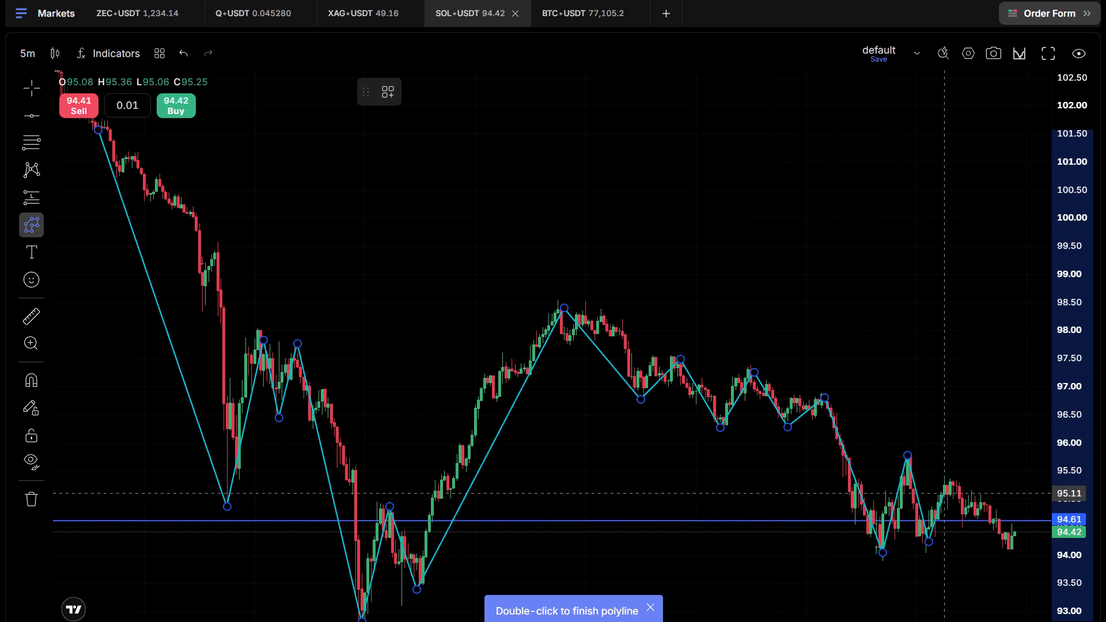
click(952, 476)
double_click(967, 524)
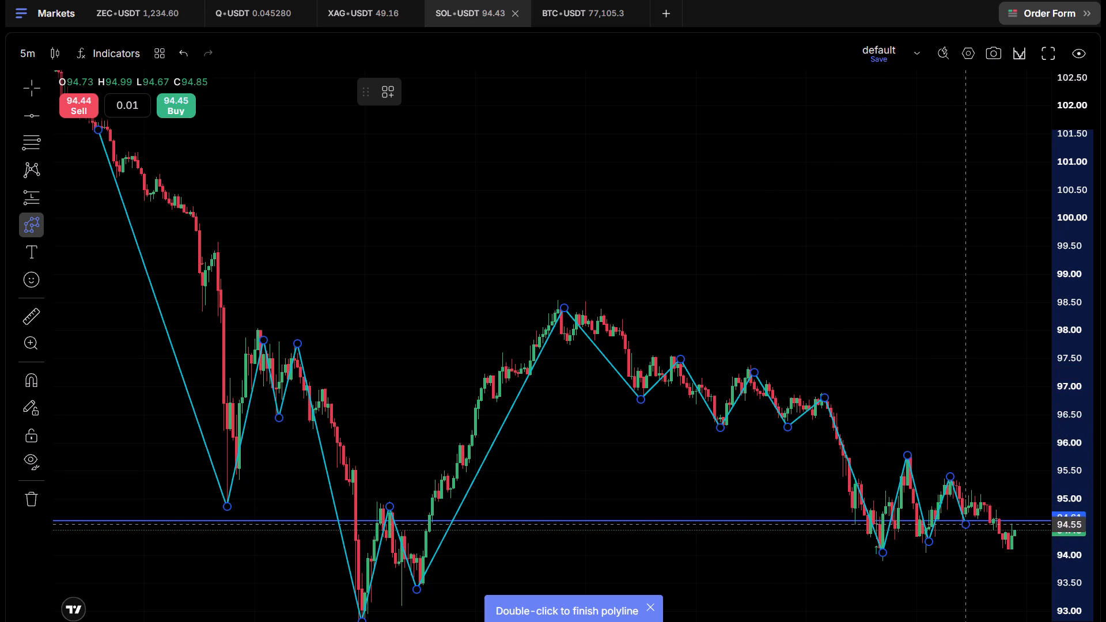
click(898, 363)
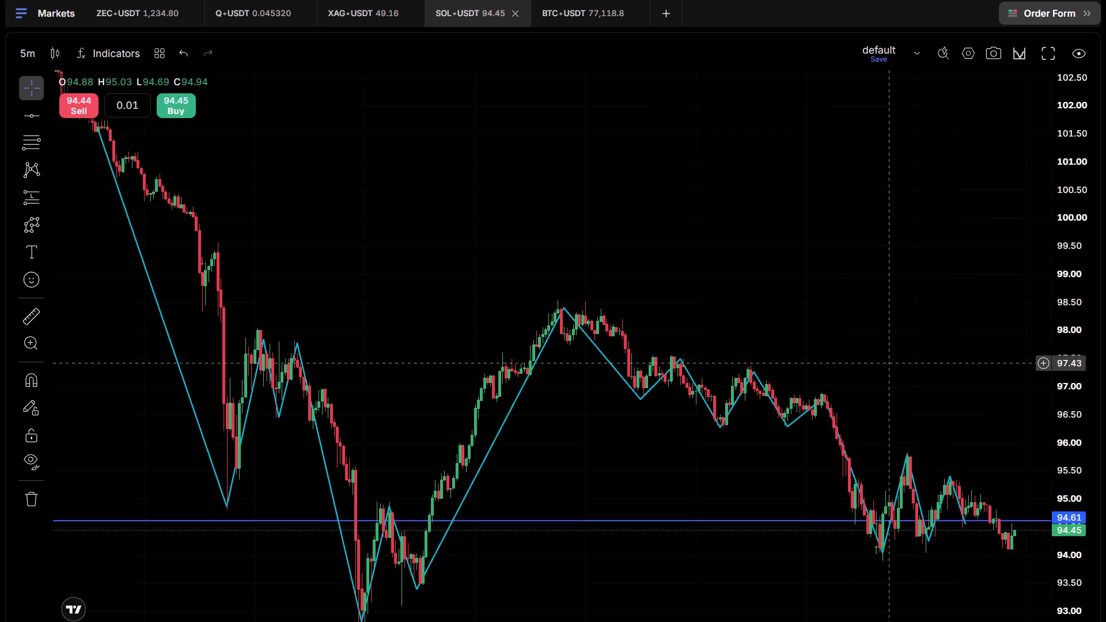
Set the polyline's line thickness to 4px.
click(548, 331)
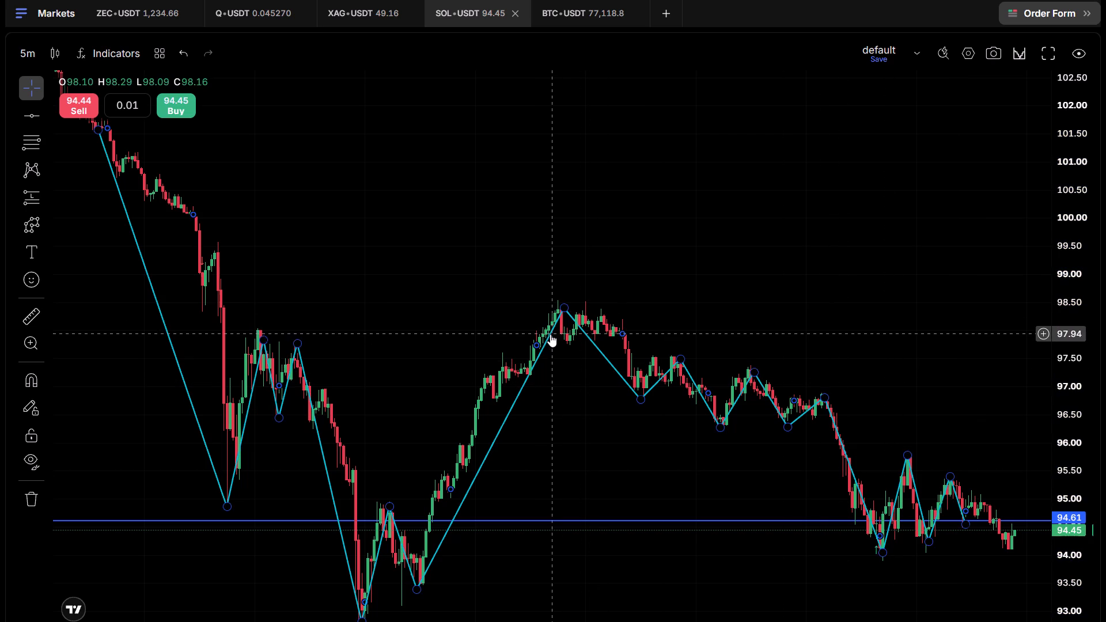
click(550, 334)
click(476, 96)
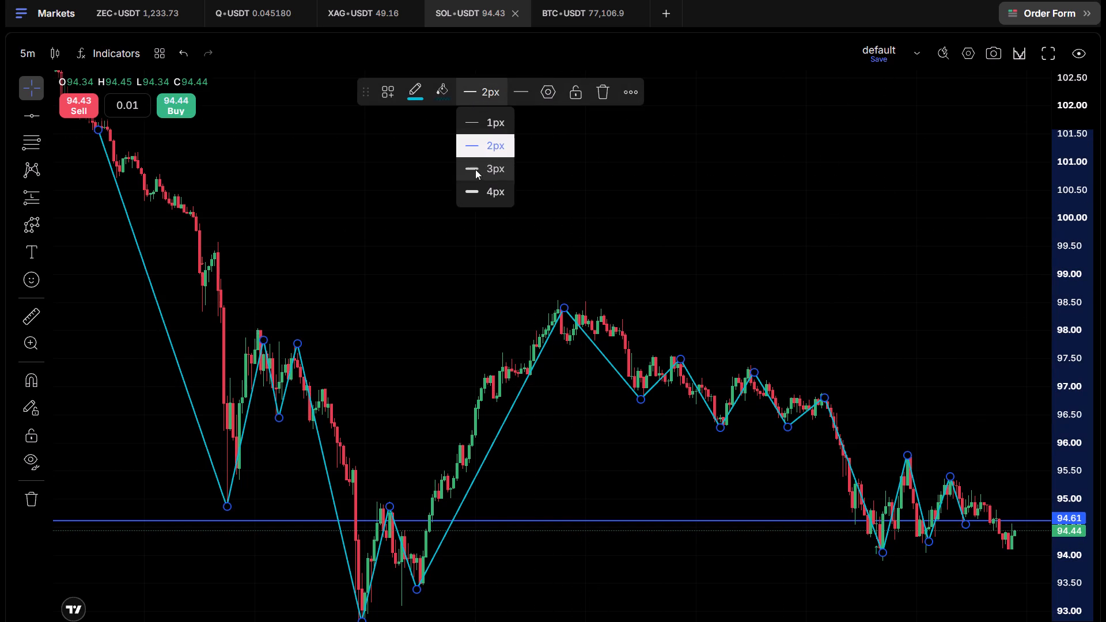
click(485, 191)
click(844, 251)
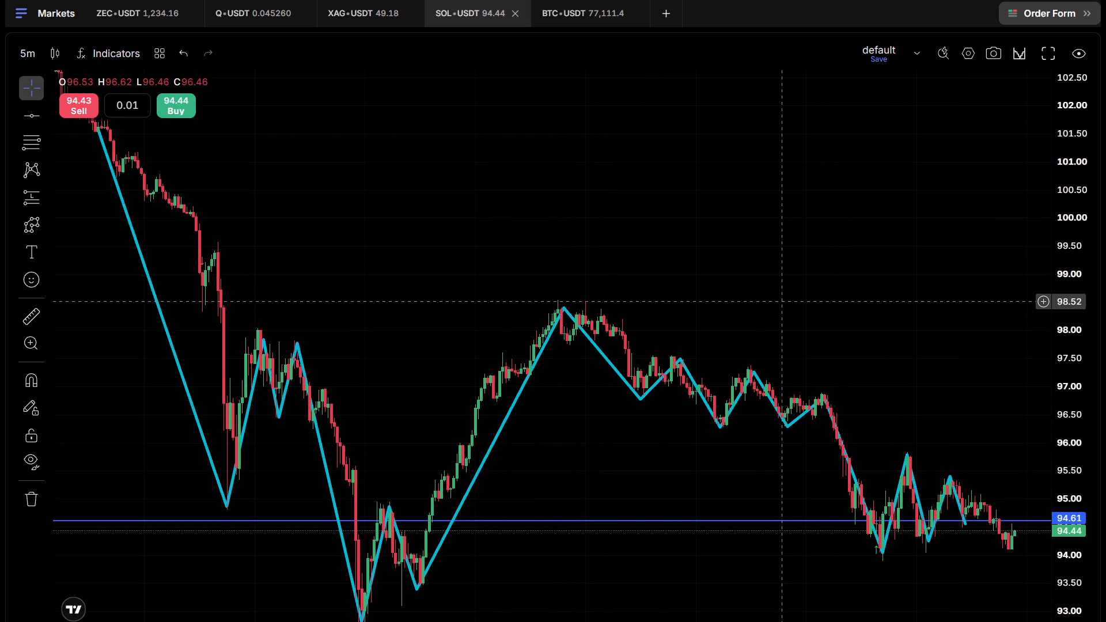
Examine the market structure traced by the polyline, from the initial drop and low through the rebound to the latest candles.
scroll(778, 304, up, 3)
drag(673, 280, 774, 169)
scroll(781, 170, down, 1)
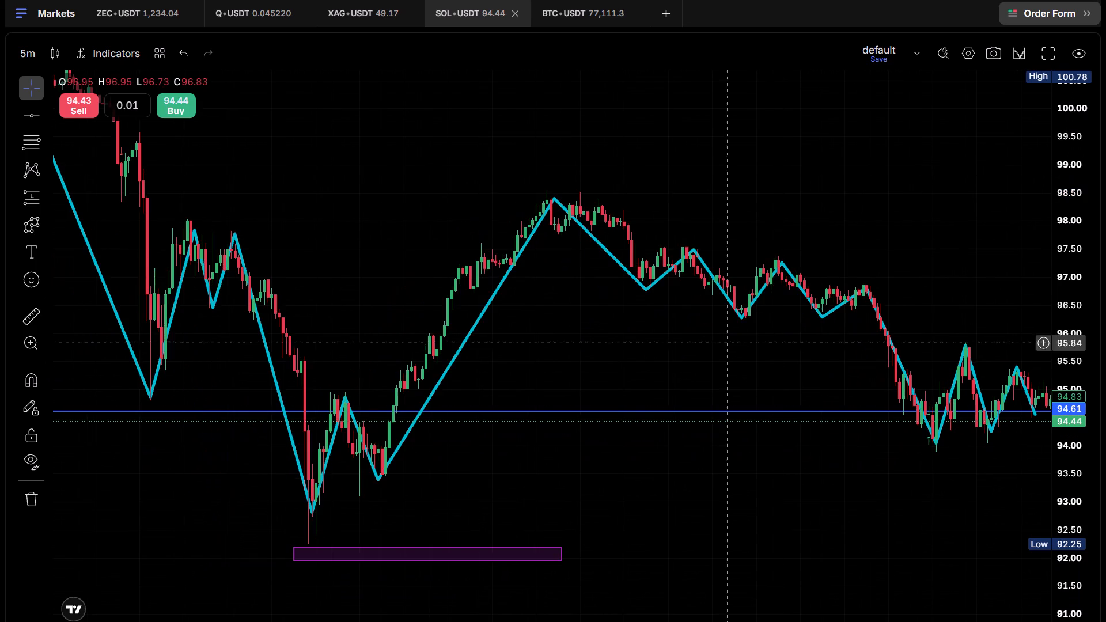
drag(567, 386, 677, 449)
drag(713, 443, 815, 440)
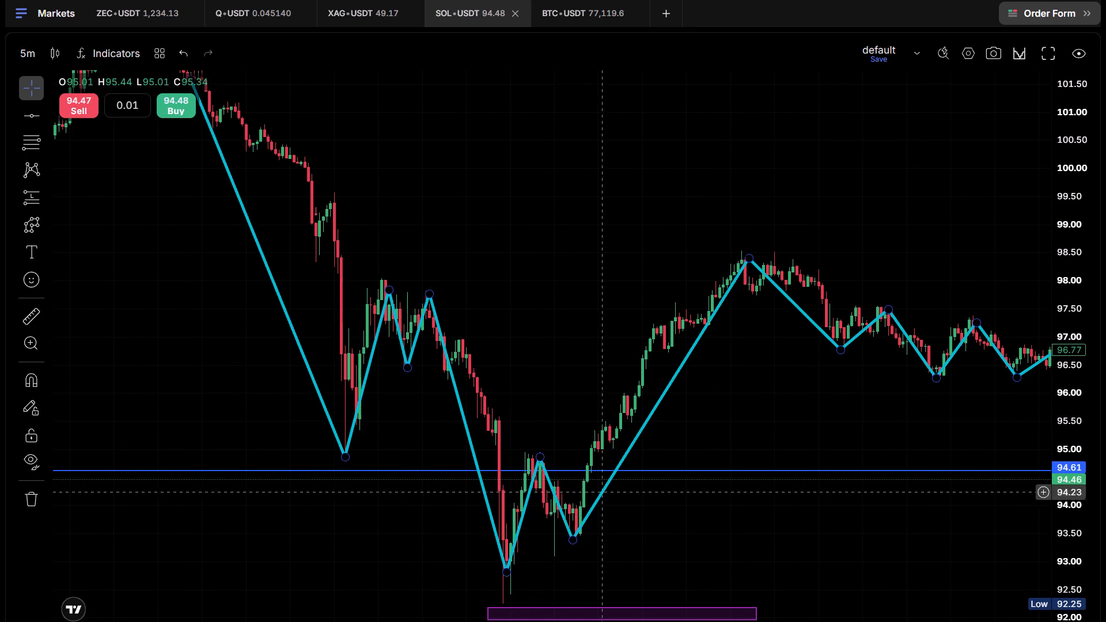
drag(742, 409, 544, 380)
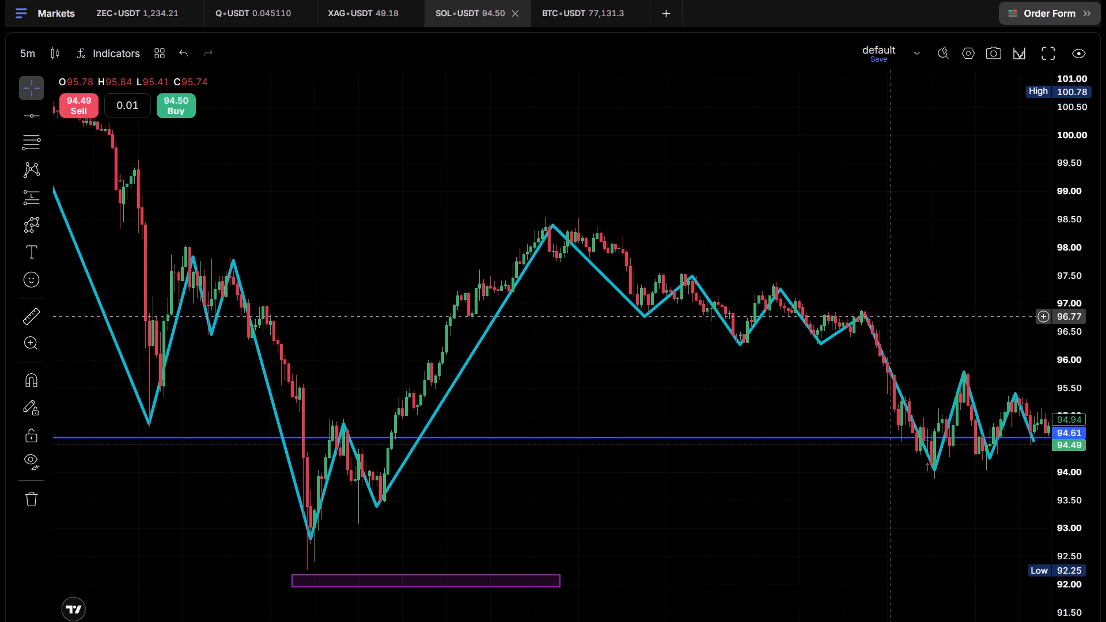
drag(919, 220, 728, 223)
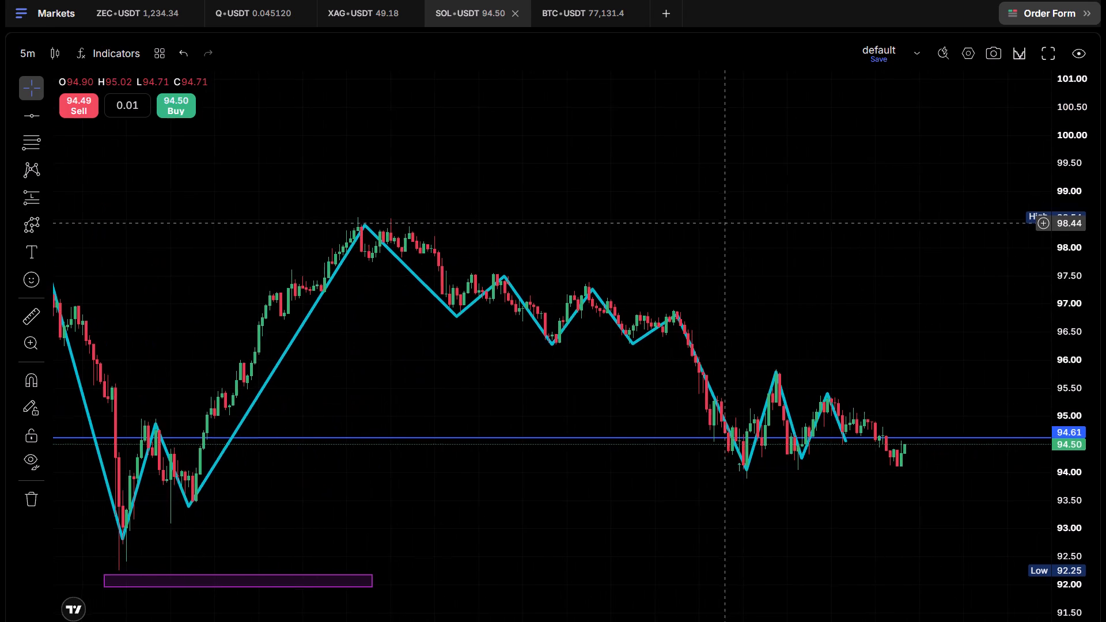
drag(728, 223, 732, 222)
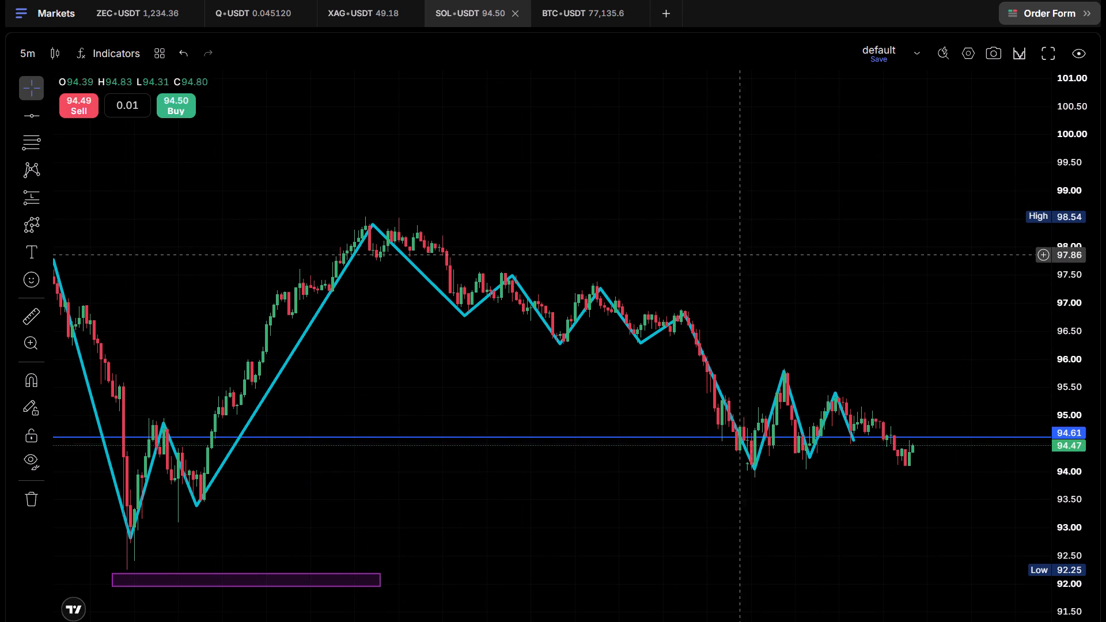
drag(728, 258, 818, 253)
drag(836, 262, 728, 284)
drag(808, 335, 810, 317)
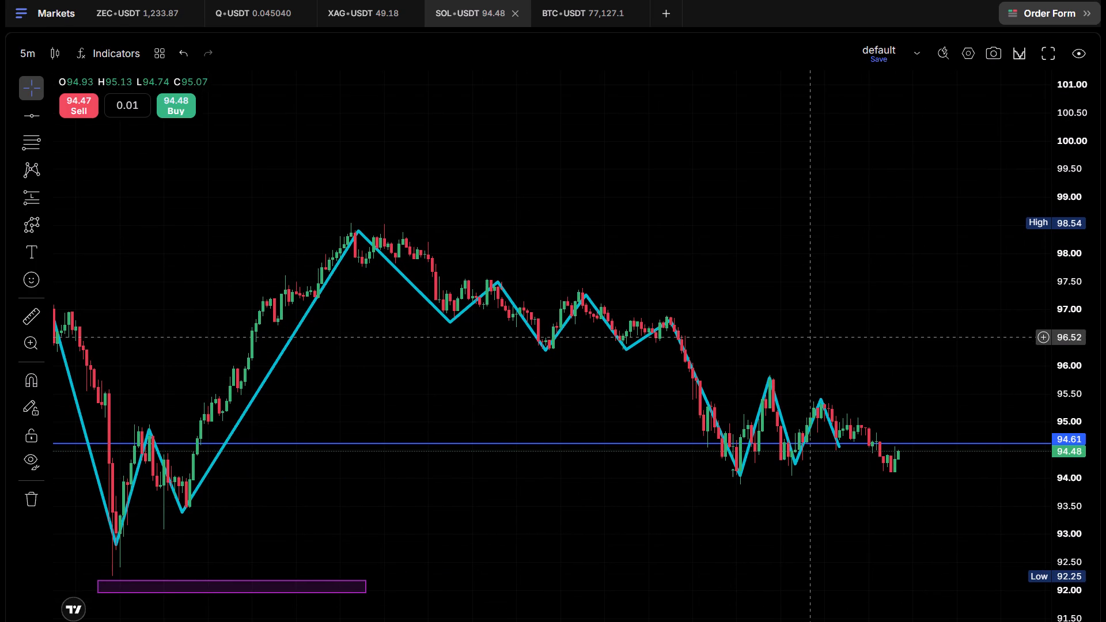
drag(808, 337, 820, 332)
drag(710, 274, 786, 290)
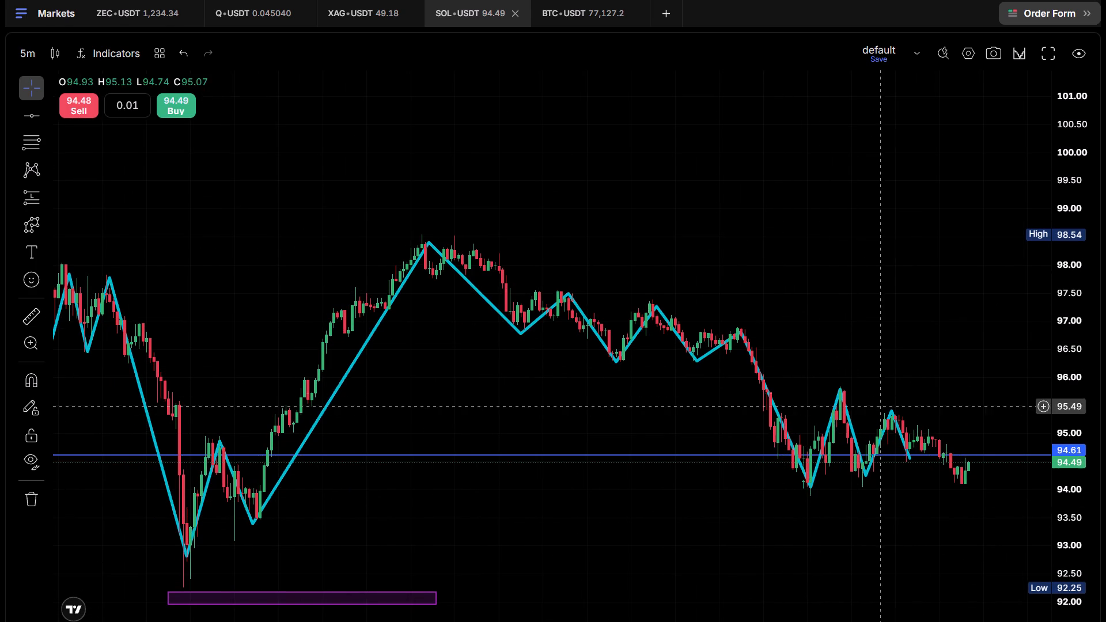
drag(282, 269, 438, 256)
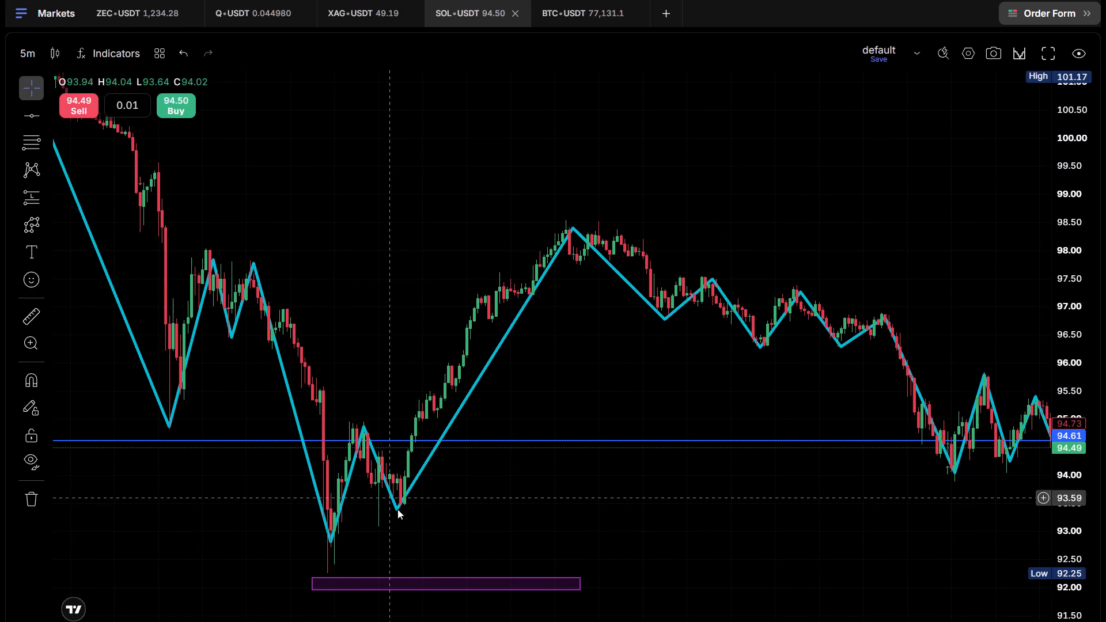
drag(722, 487, 408, 484)
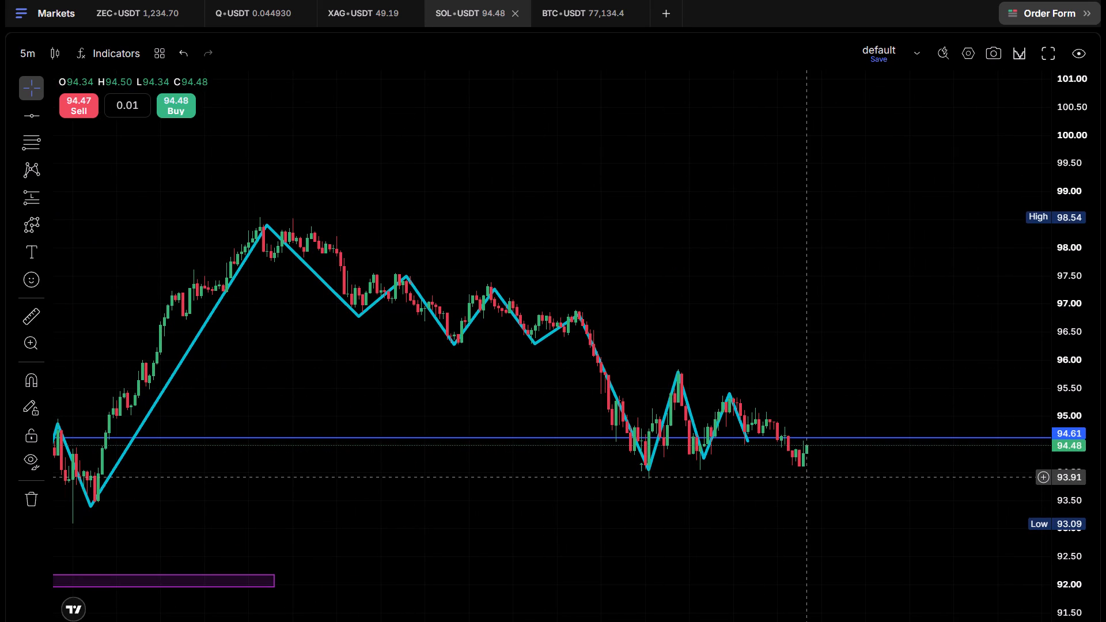
Search the indicators for "super" and add SuperTrend to the SOL-USDT chart.
right_drag(808, 477, 837, 439)
click(97, 54)
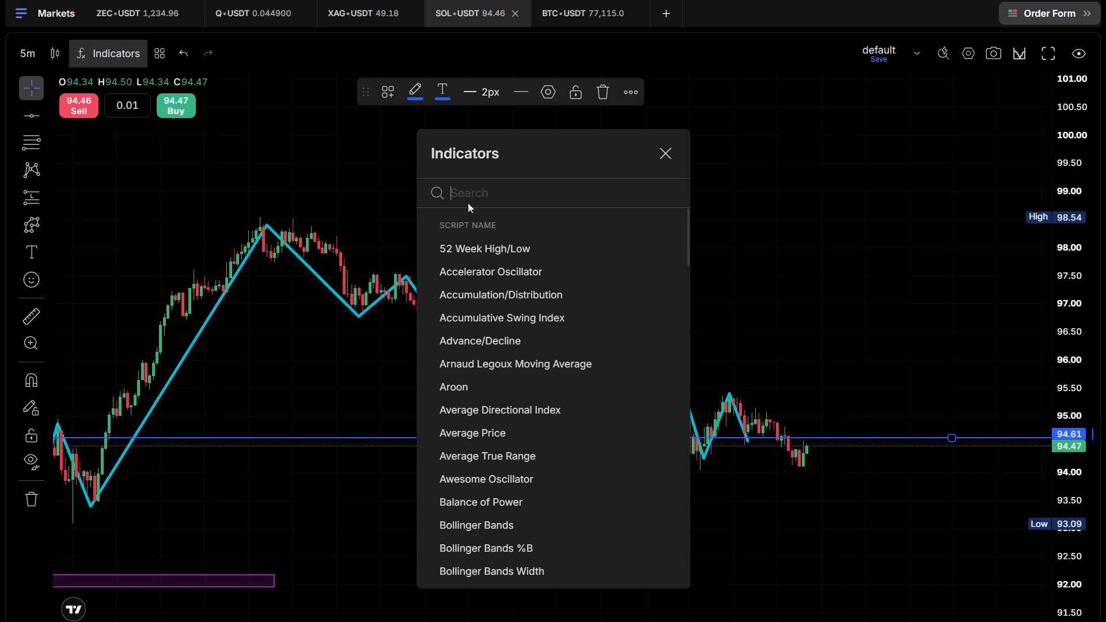
click(474, 196)
text(super)
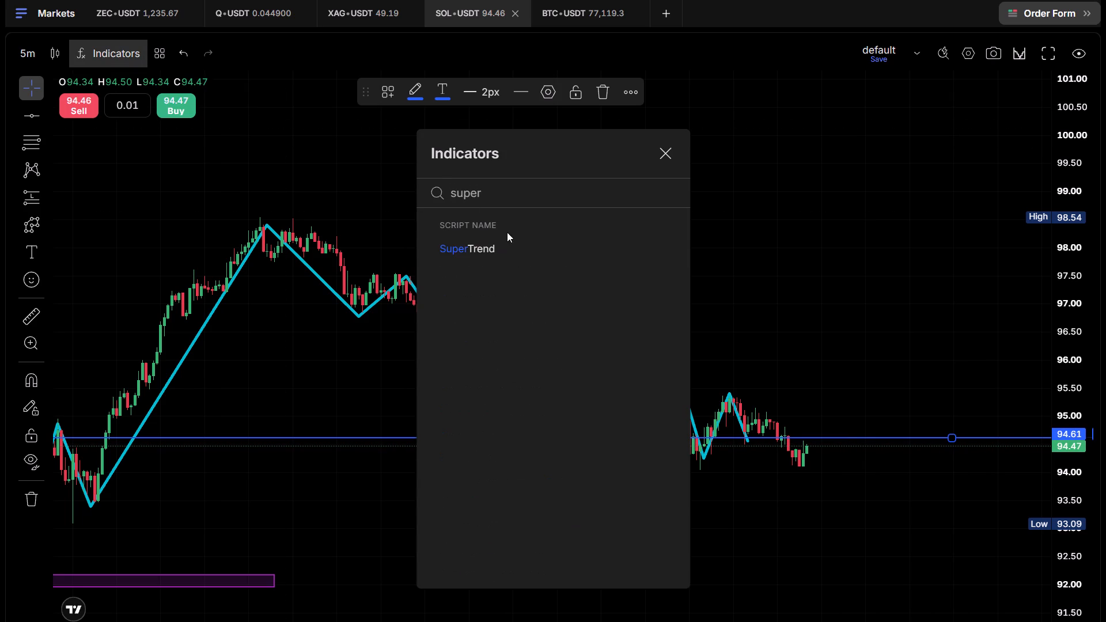
click(498, 242)
click(664, 158)
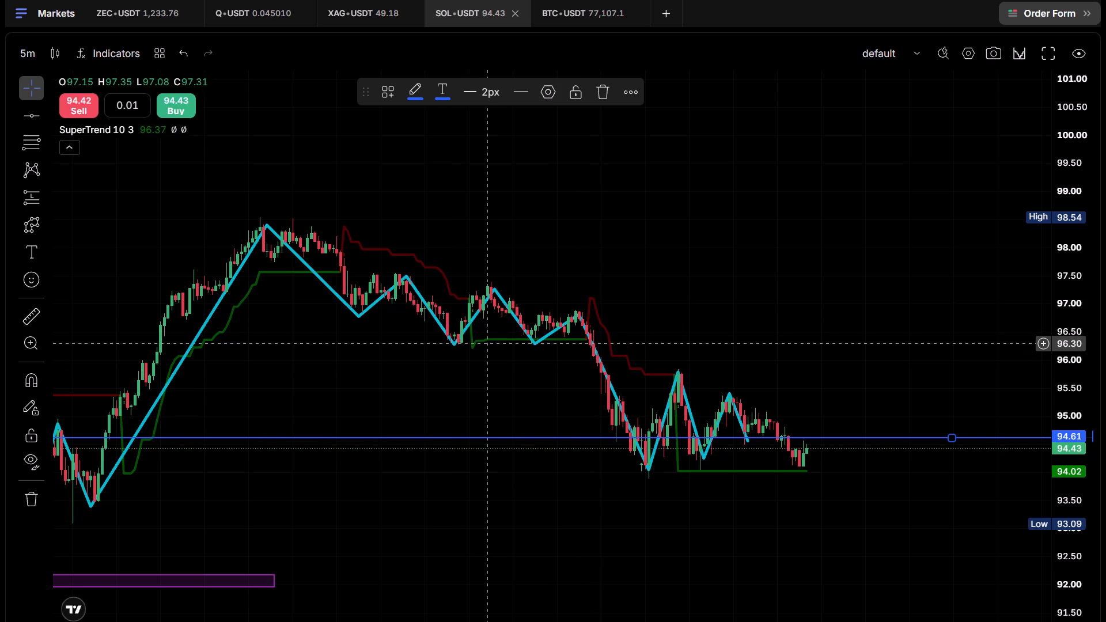
Search the indicators for "volume" and add the plain Volume indicator to the chart.
scroll(690, 505, up, 1)
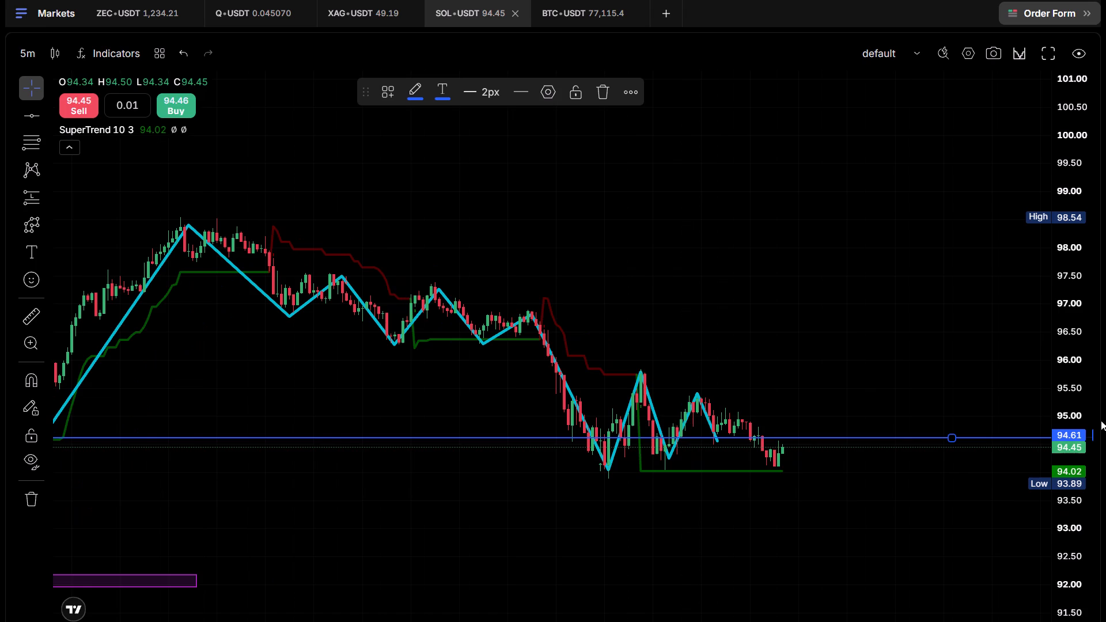
drag(1059, 414, 1060, 336)
drag(827, 551, 804, 506)
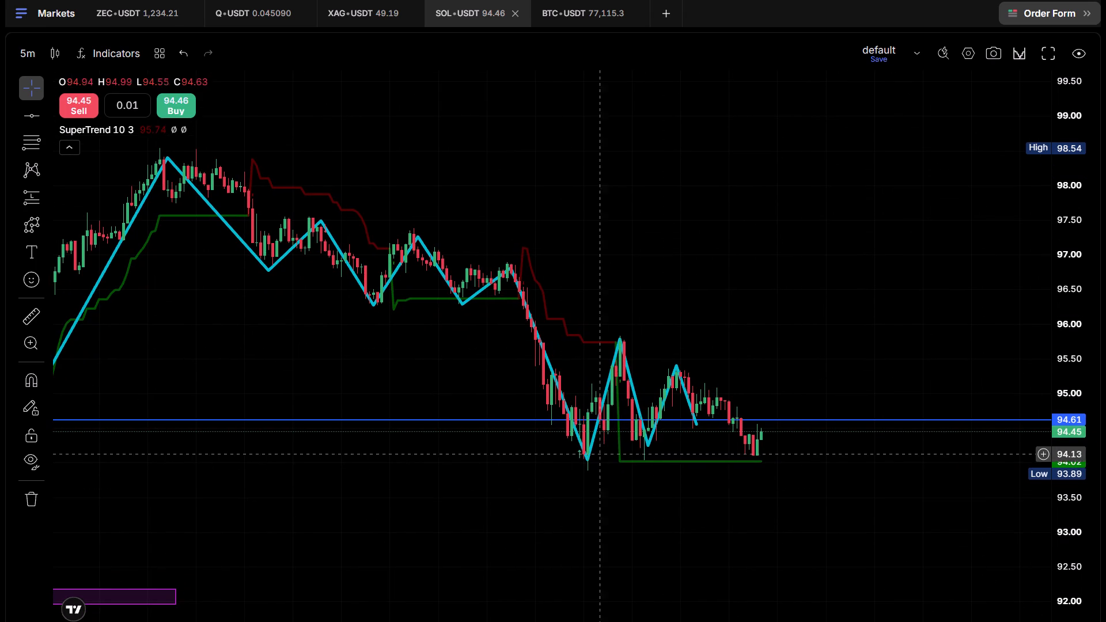
drag(242, 368, 549, 394)
scroll(550, 394, down, 2)
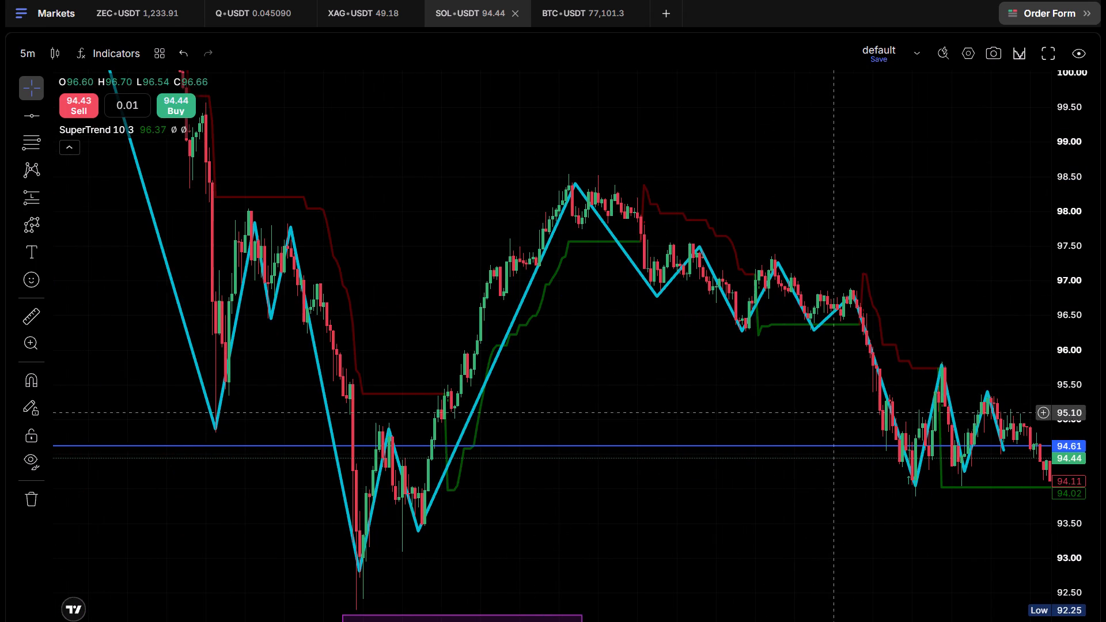
drag(871, 547, 626, 543)
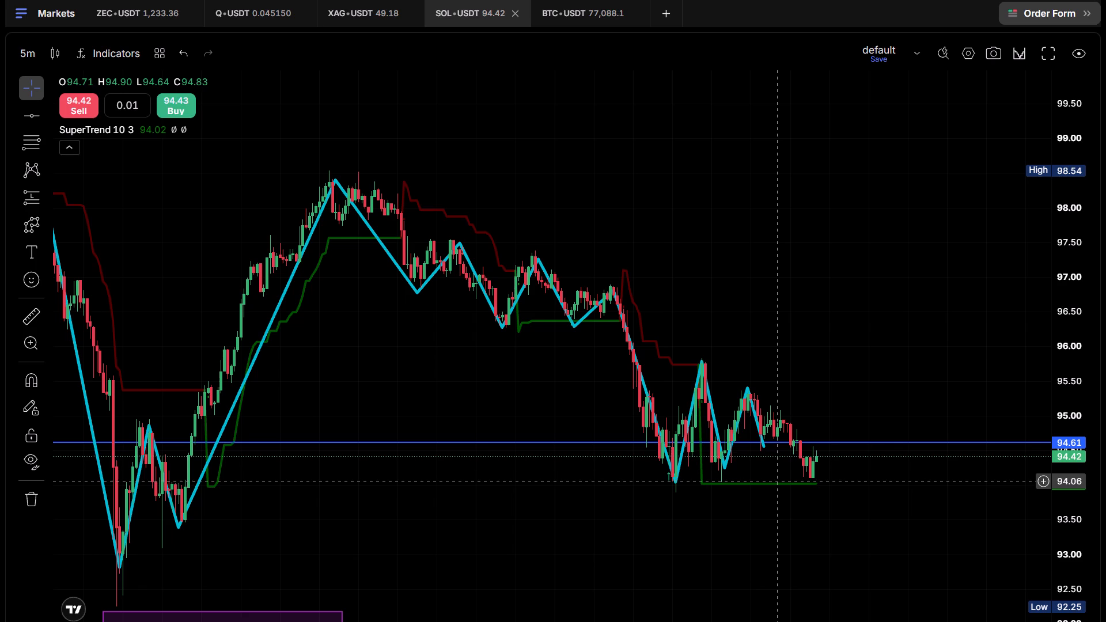
click(136, 50)
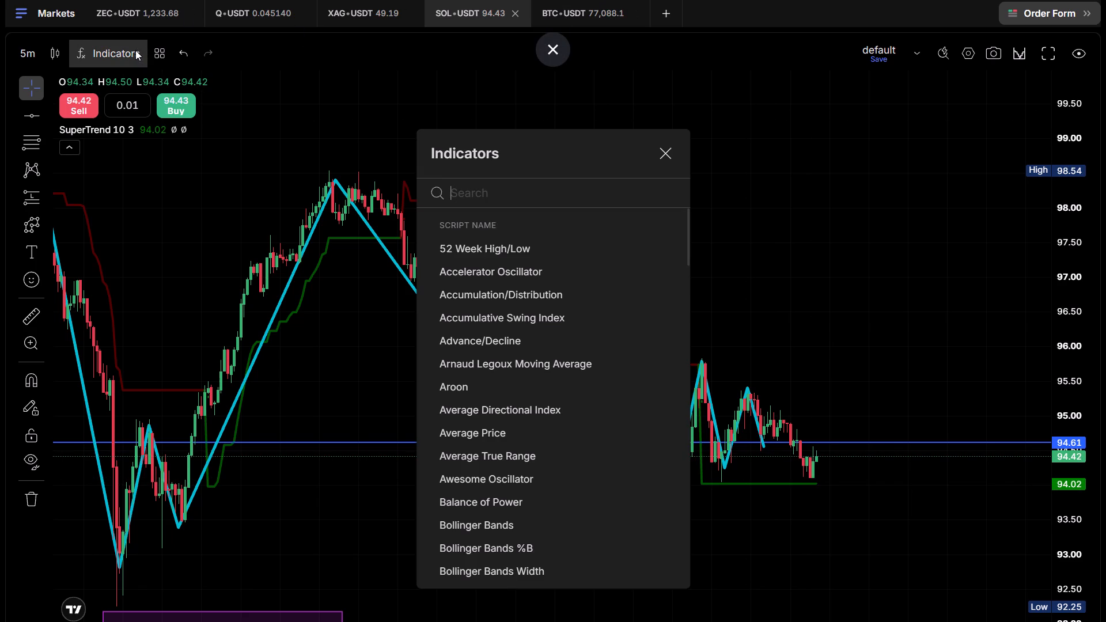
key(v)
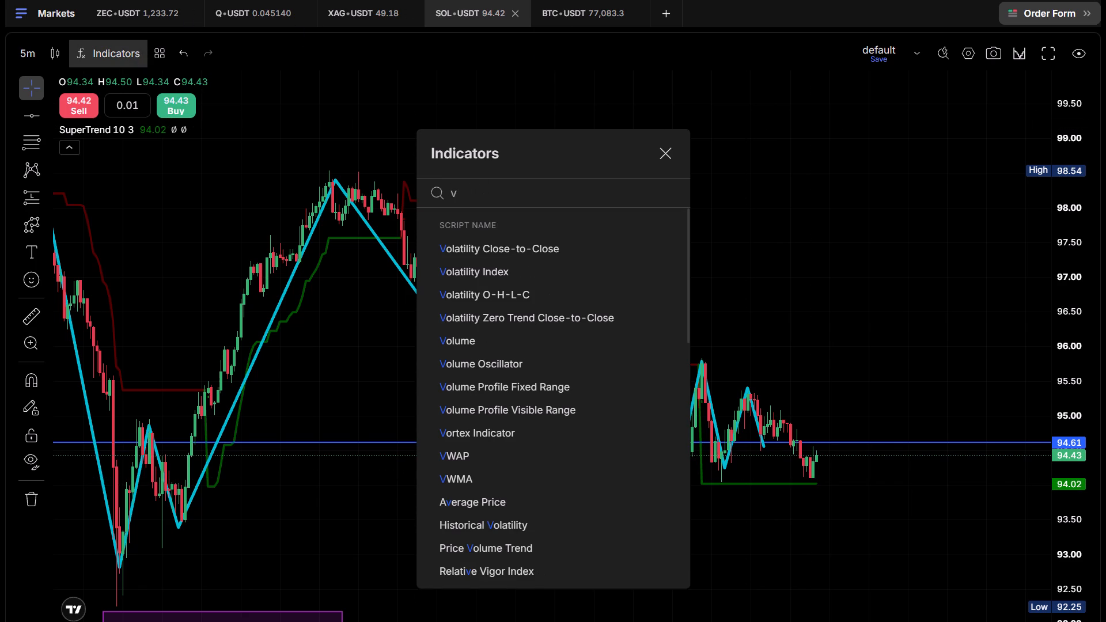
text(olume)
key(Return)
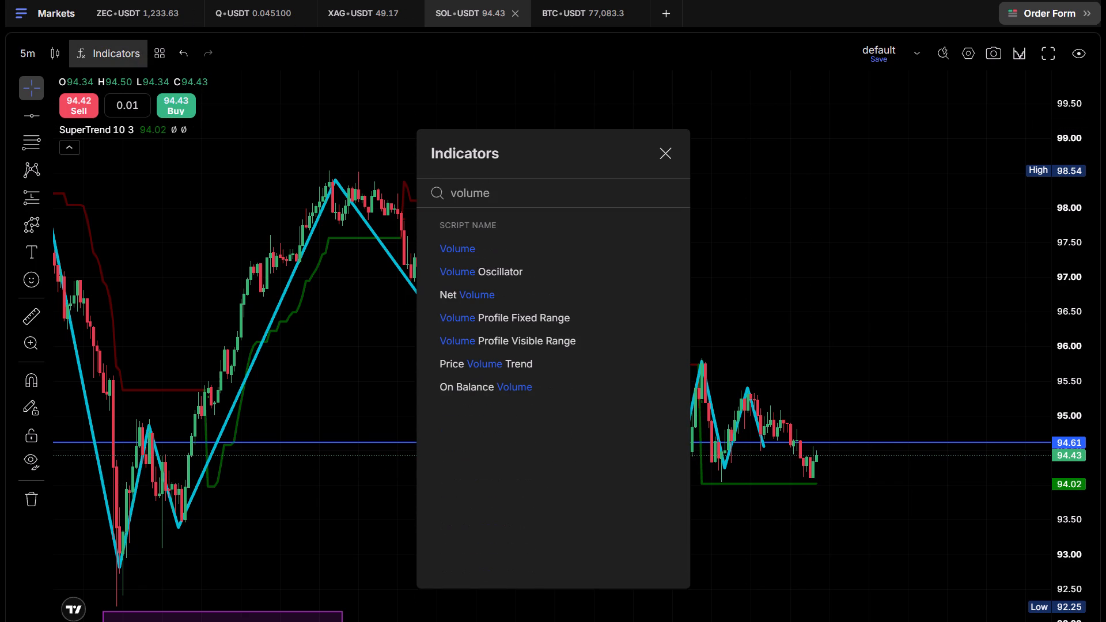
click(460, 249)
click(864, 360)
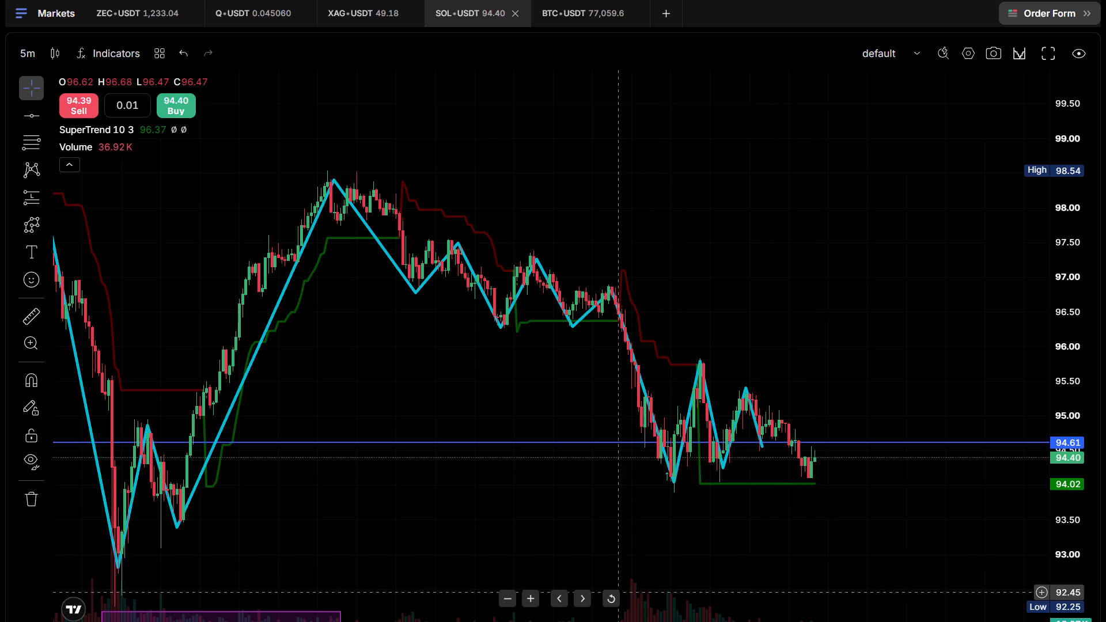
Examine the volume bars and SuperTrend line from the latest decline back to the earlier low and rebound.
scroll(676, 570, up, 9)
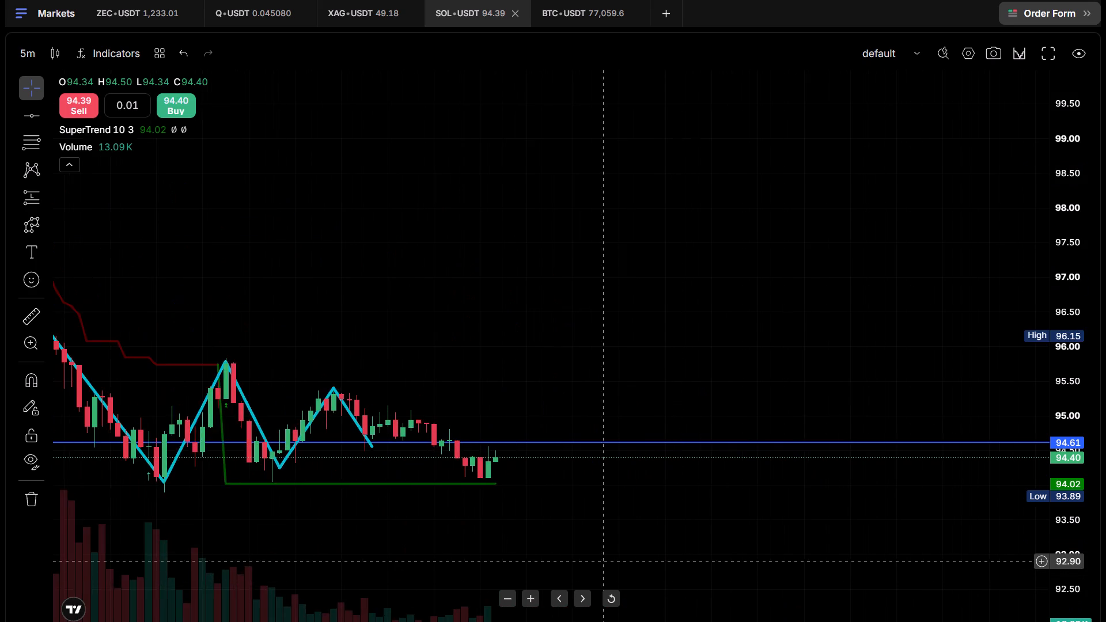
drag(597, 560, 699, 538)
drag(648, 587, 764, 518)
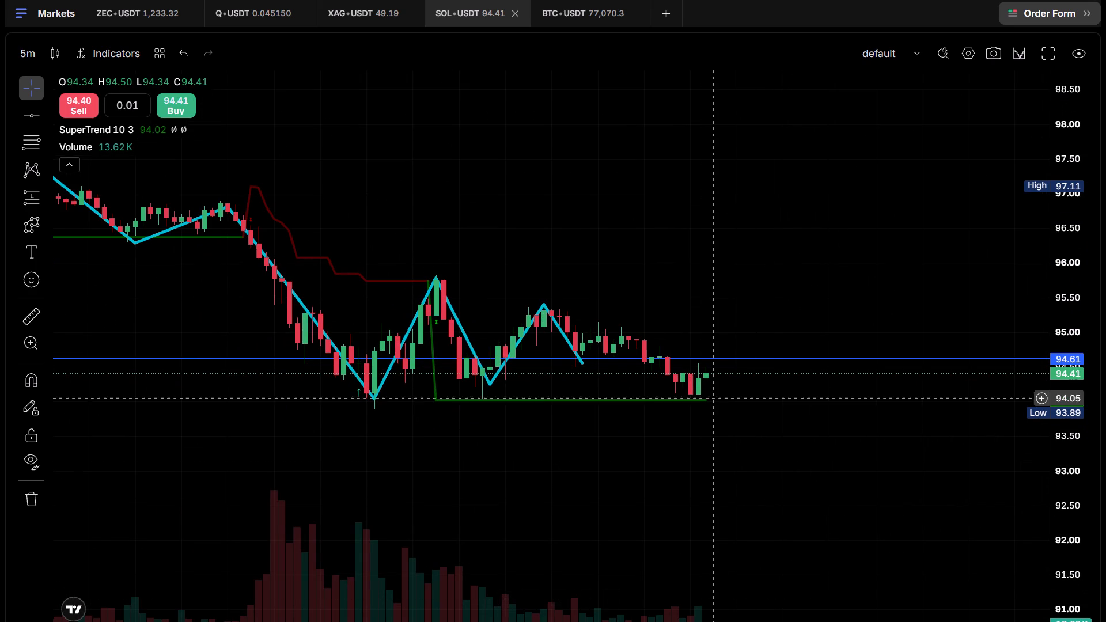
scroll(724, 507, up, 3)
drag(623, 543, 849, 528)
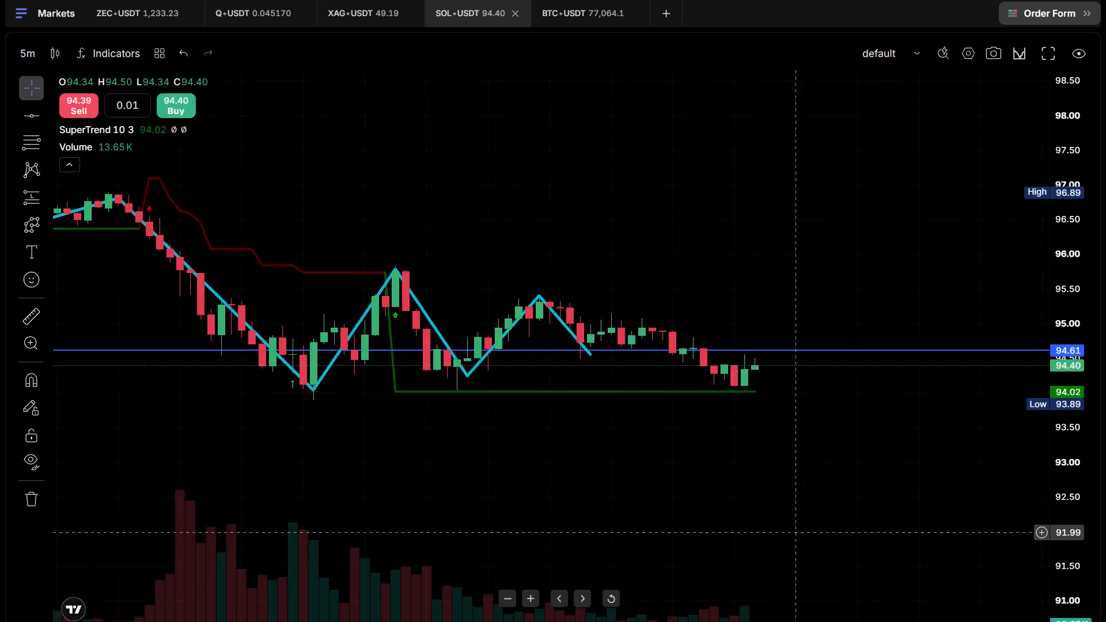
drag(849, 528, 903, 522)
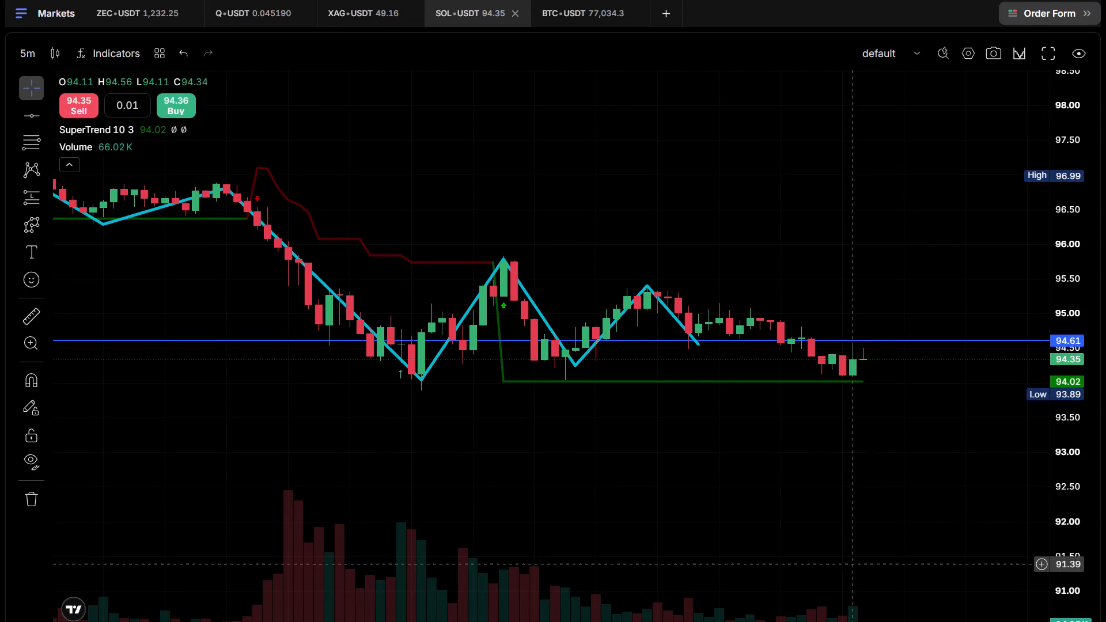
scroll(846, 553, down, 4)
scroll(835, 458, down, 3)
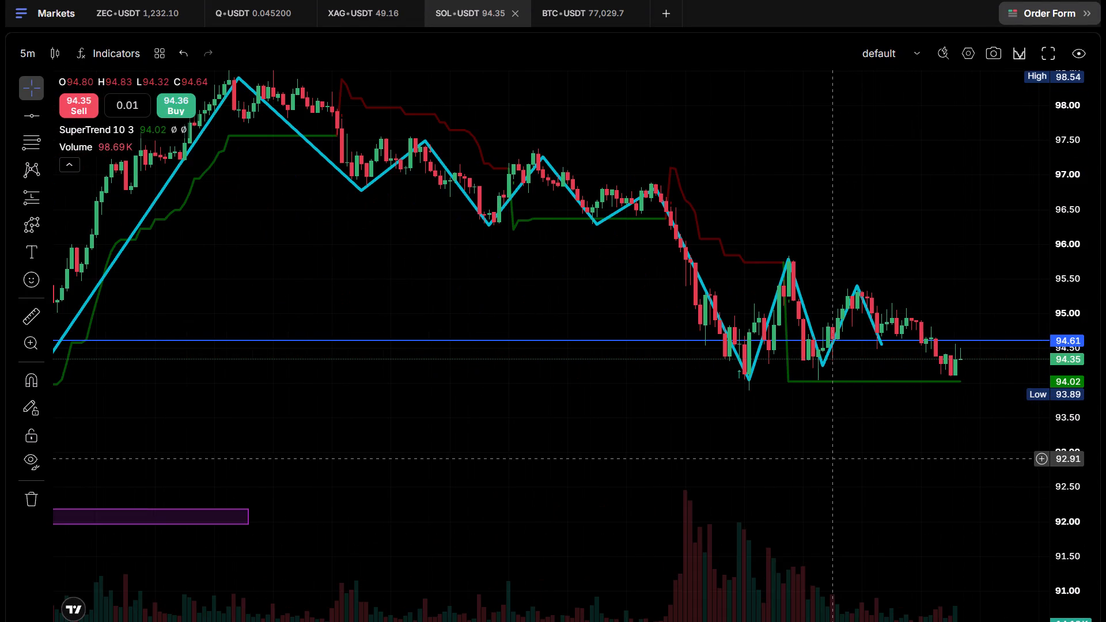
scroll(321, 297, down, 4)
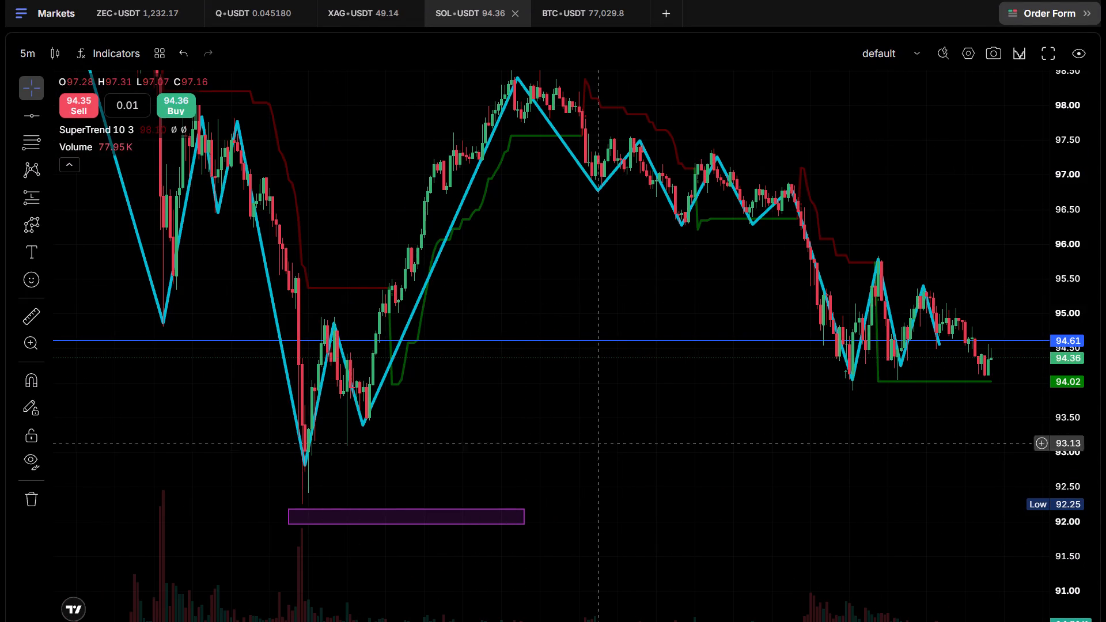
drag(982, 473, 798, 472)
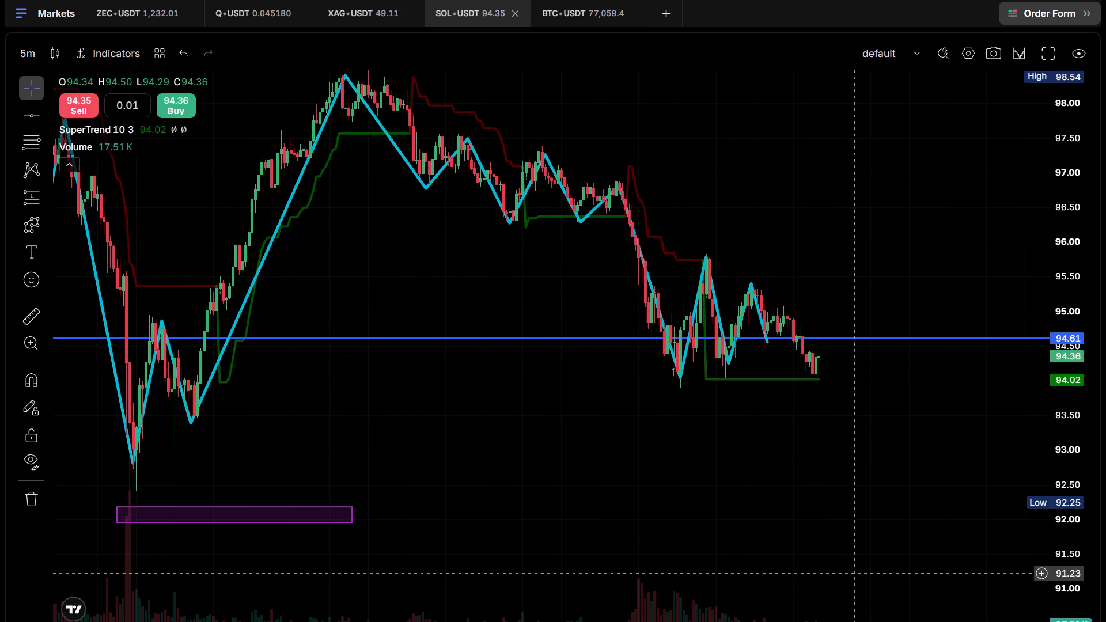
Examine the volume and candles across the latest sell-off, its two bounces and the current pullback.
scroll(688, 503, up, 3)
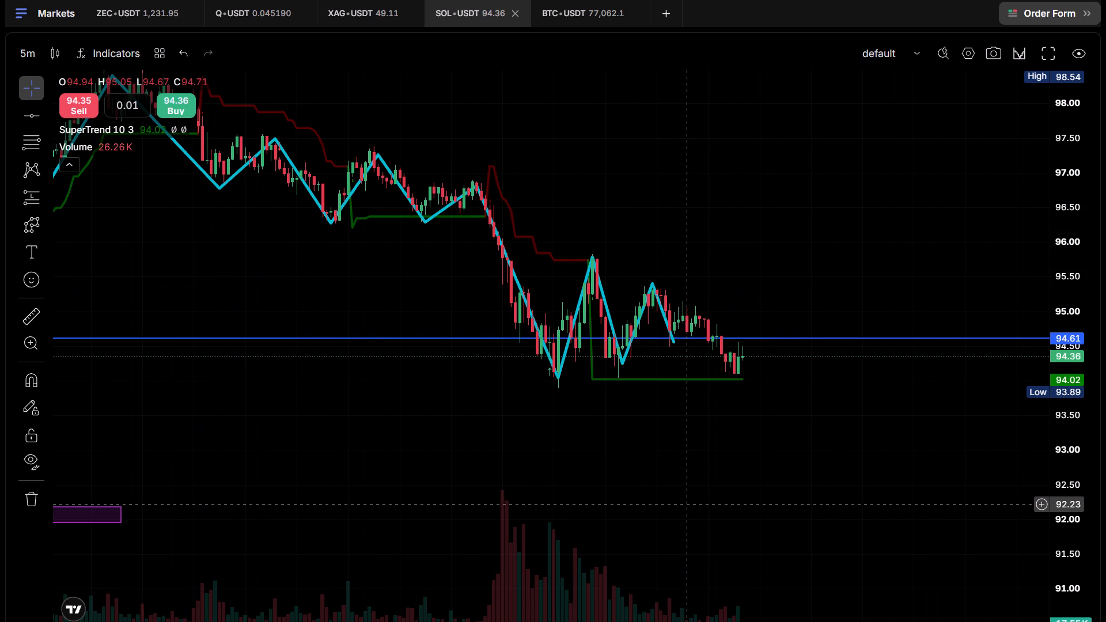
scroll(688, 503, up, 3)
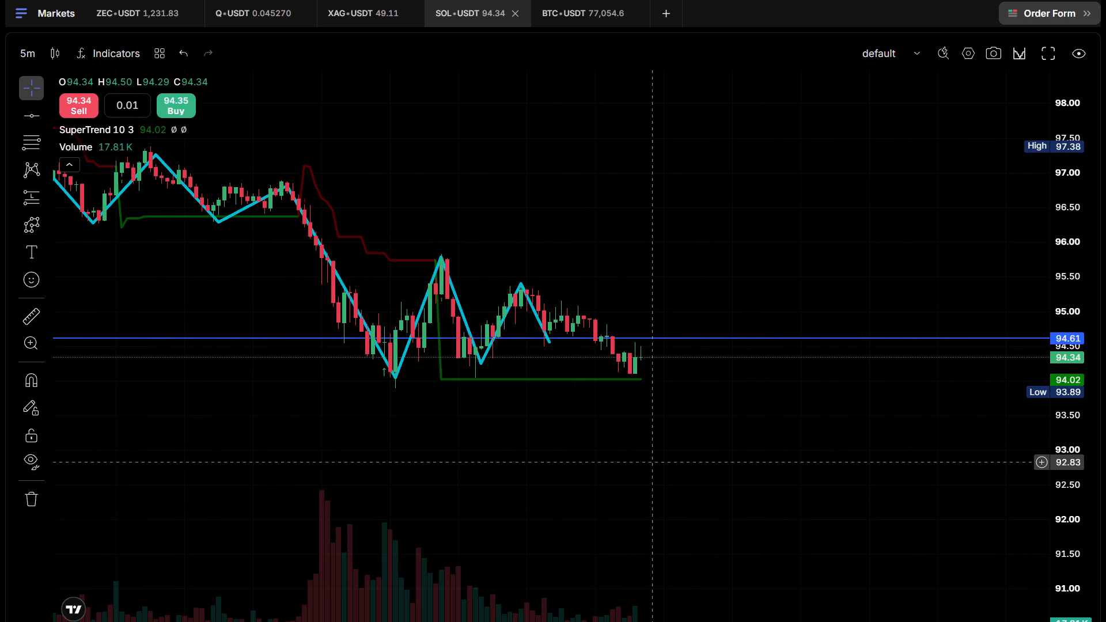
scroll(653, 459, up, 4)
drag(381, 465, 840, 483)
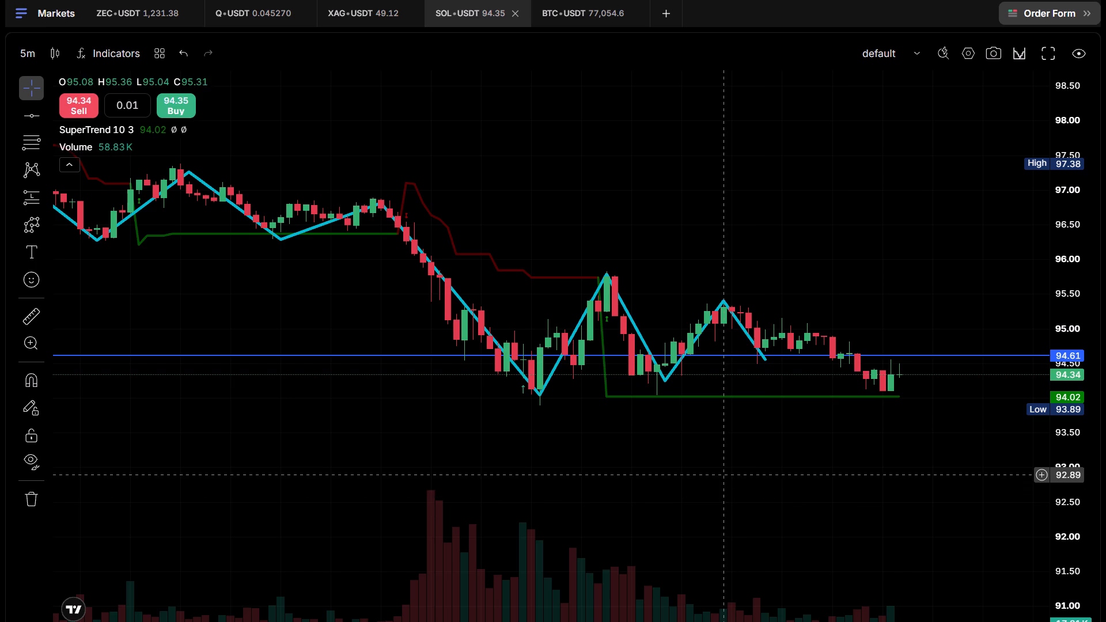
drag(720, 473, 665, 490)
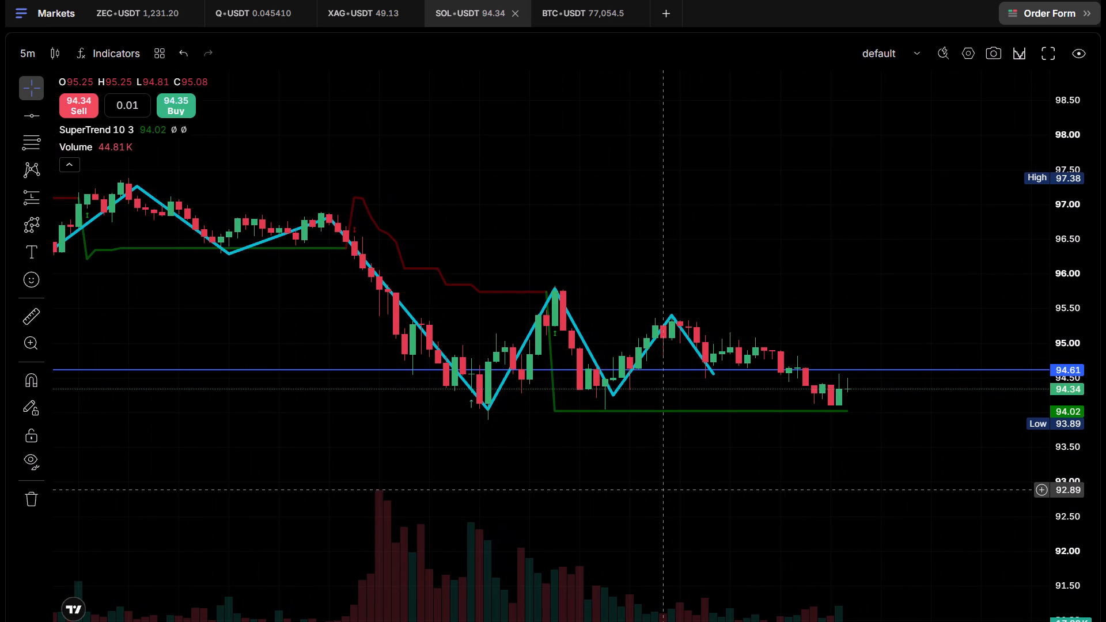
drag(625, 259, 631, 270)
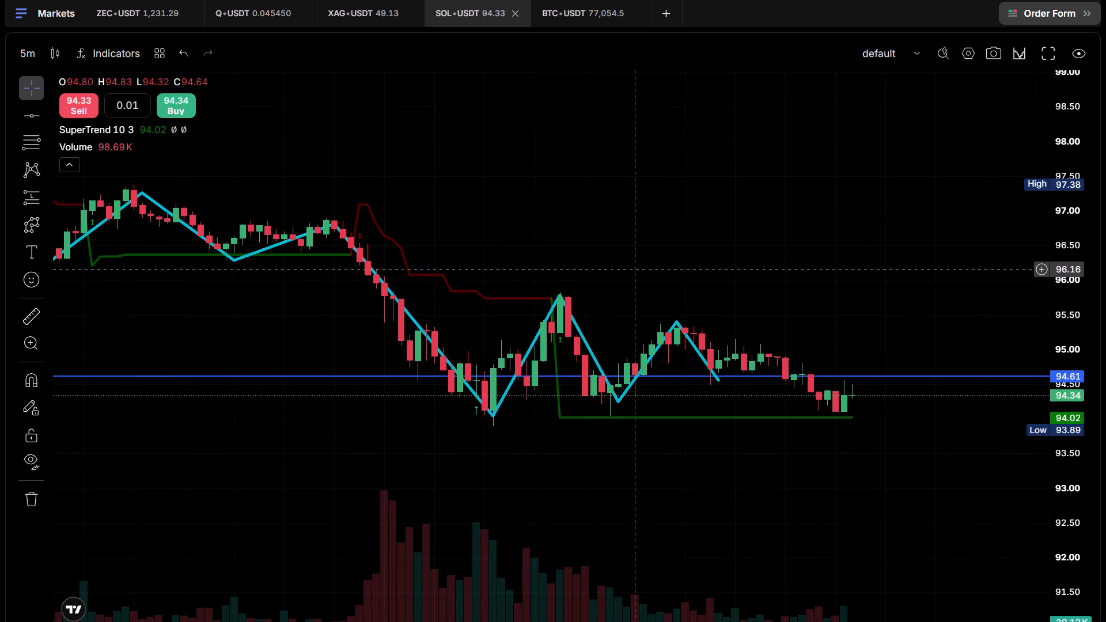
scroll(631, 269, up, 2)
drag(596, 254, 629, 272)
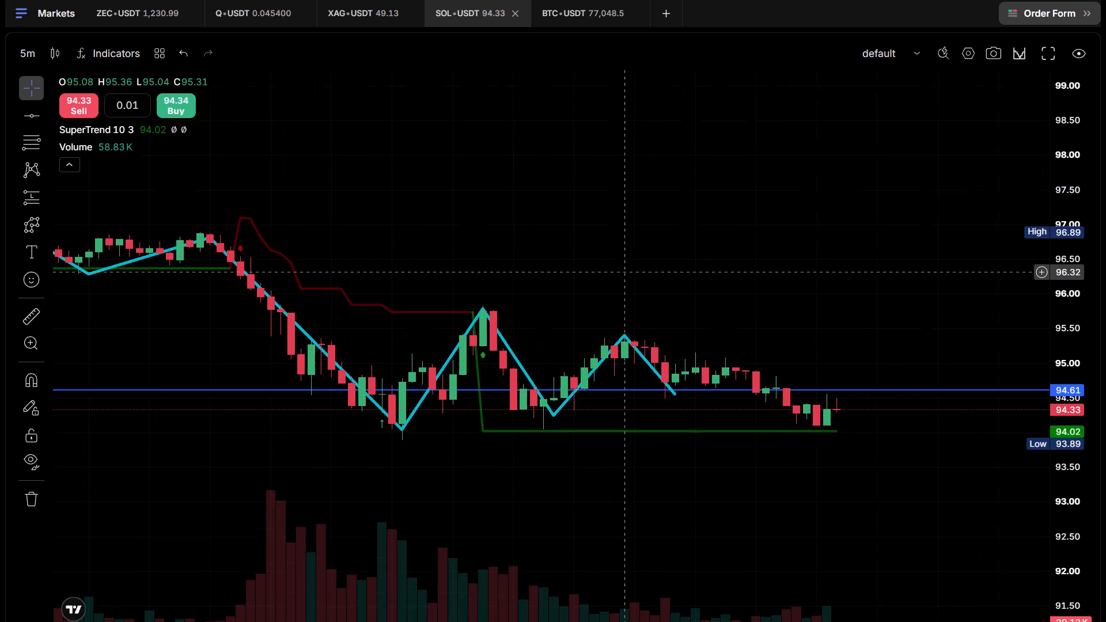
drag(629, 272, 641, 276)
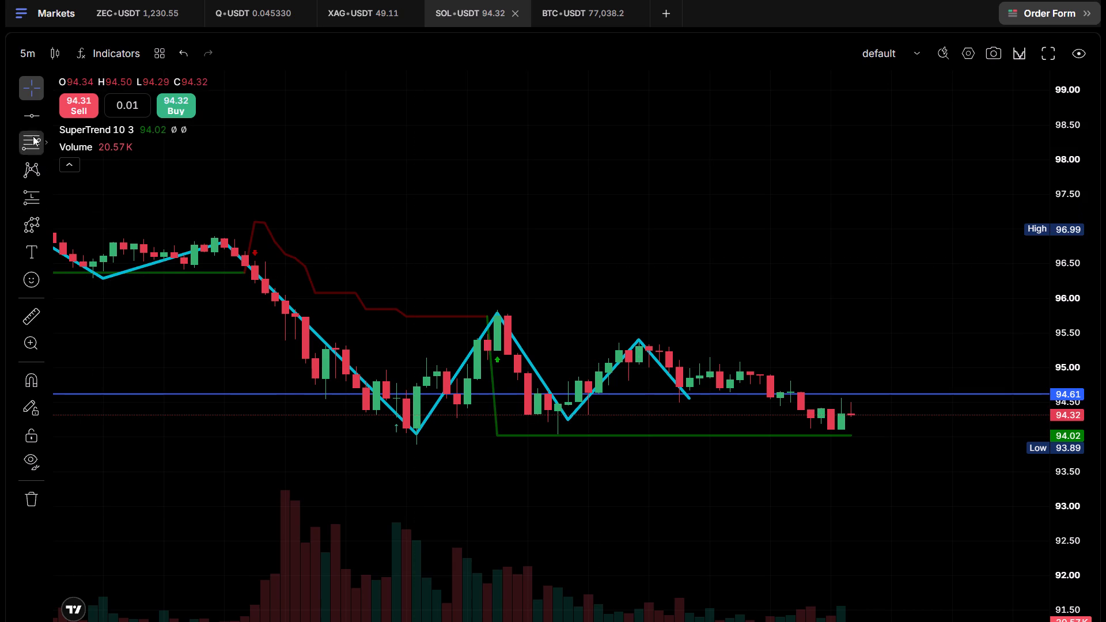
Draw a descending trend line from the swing high at about 95.86 past the lower high to about 94.38.
click(26, 117)
click(89, 125)
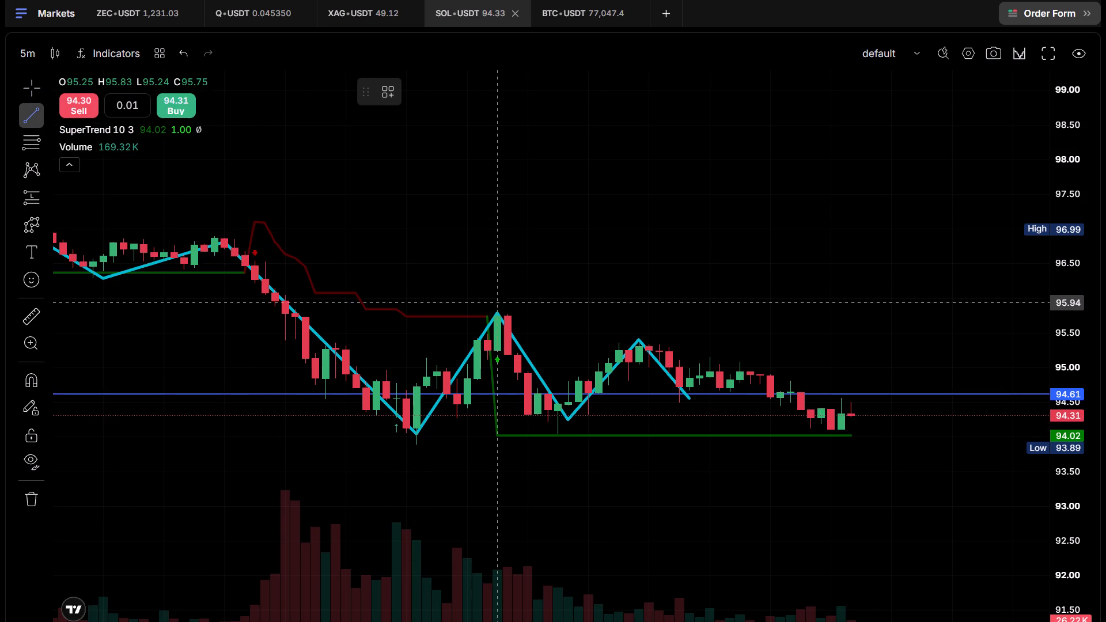
drag(497, 308, 704, 348)
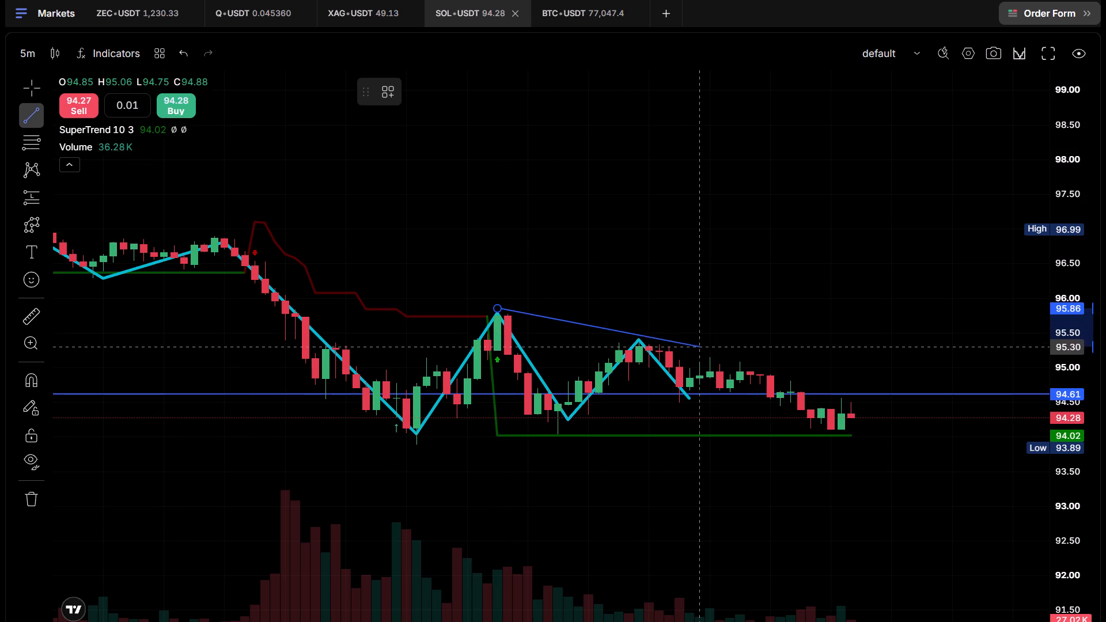
drag(704, 348, 877, 397)
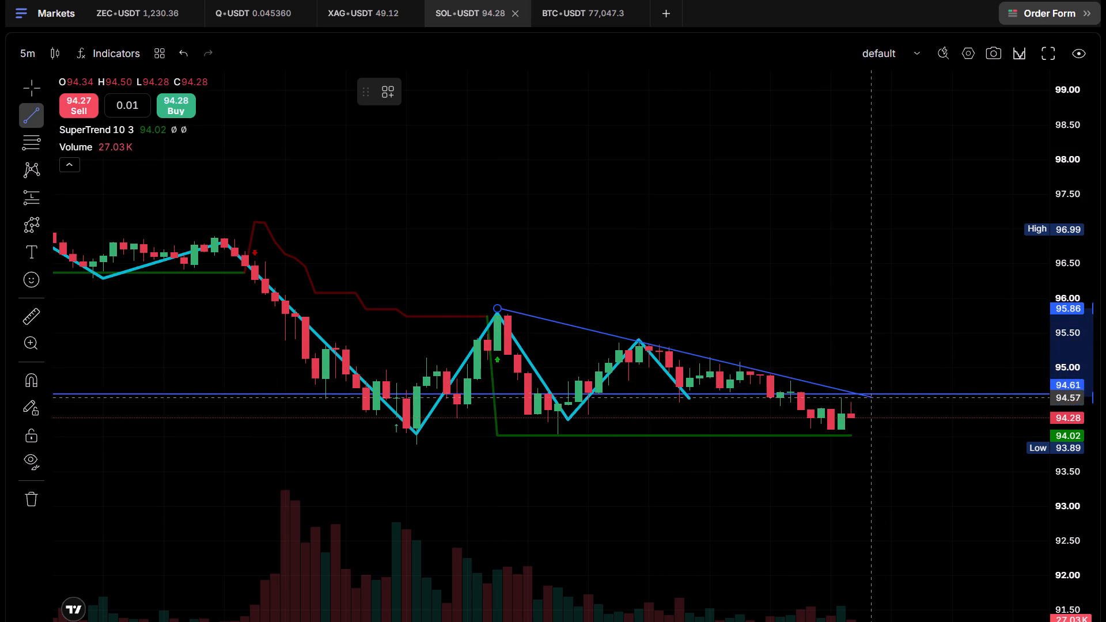
drag(877, 397, 941, 411)
click(941, 411)
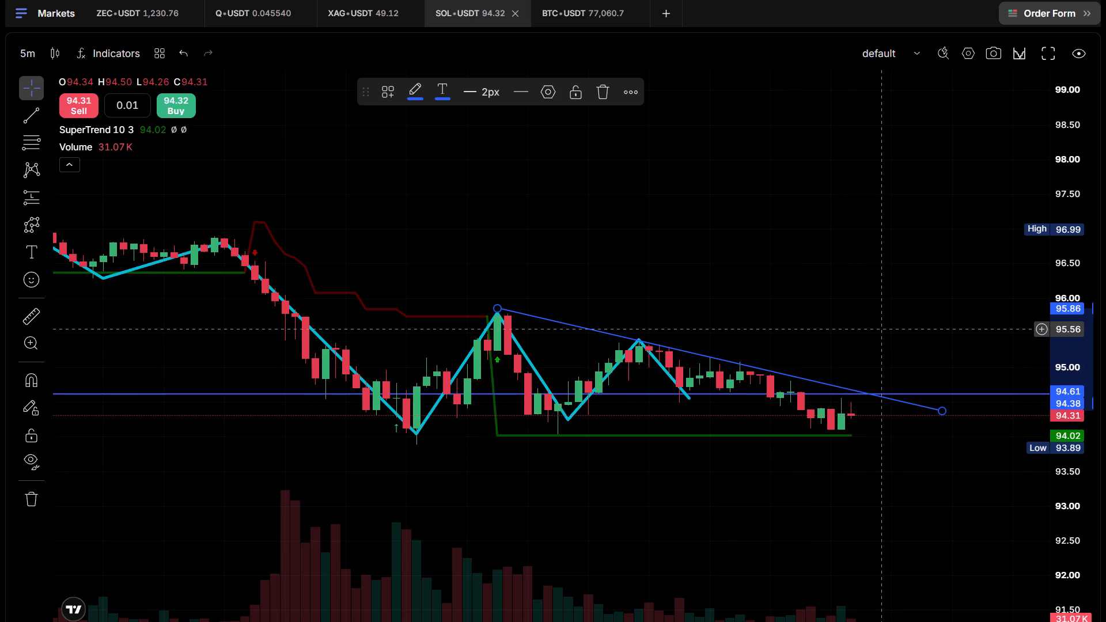
Draw a support rectangle from the swing low at about 94.03 down to about 93.6, extending just past the latest candle.
scroll(630, 500, down, 1)
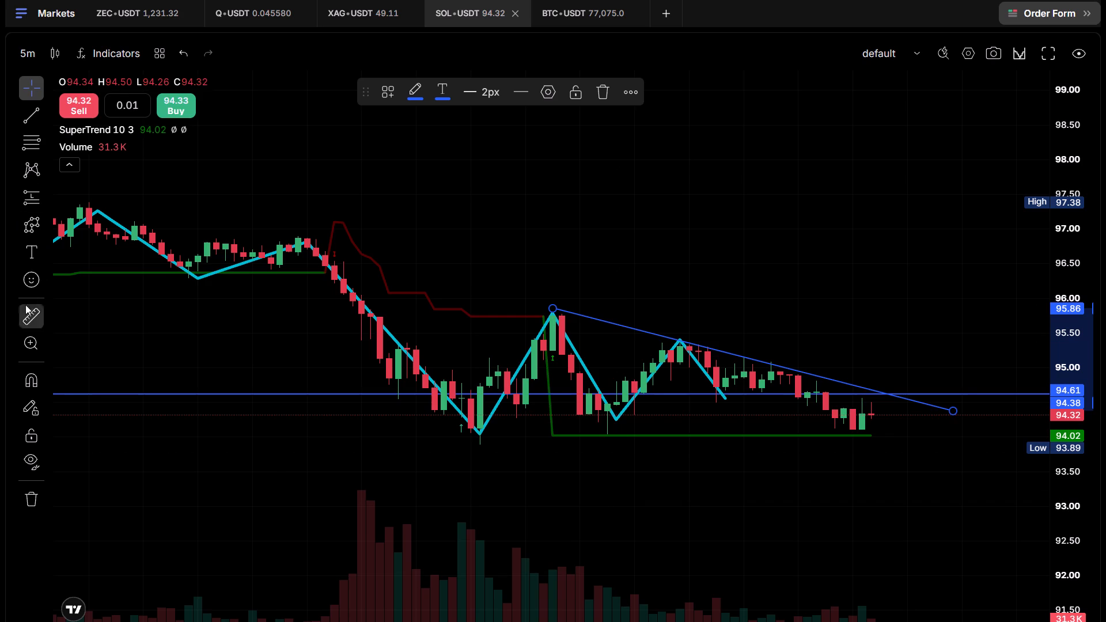
click(29, 230)
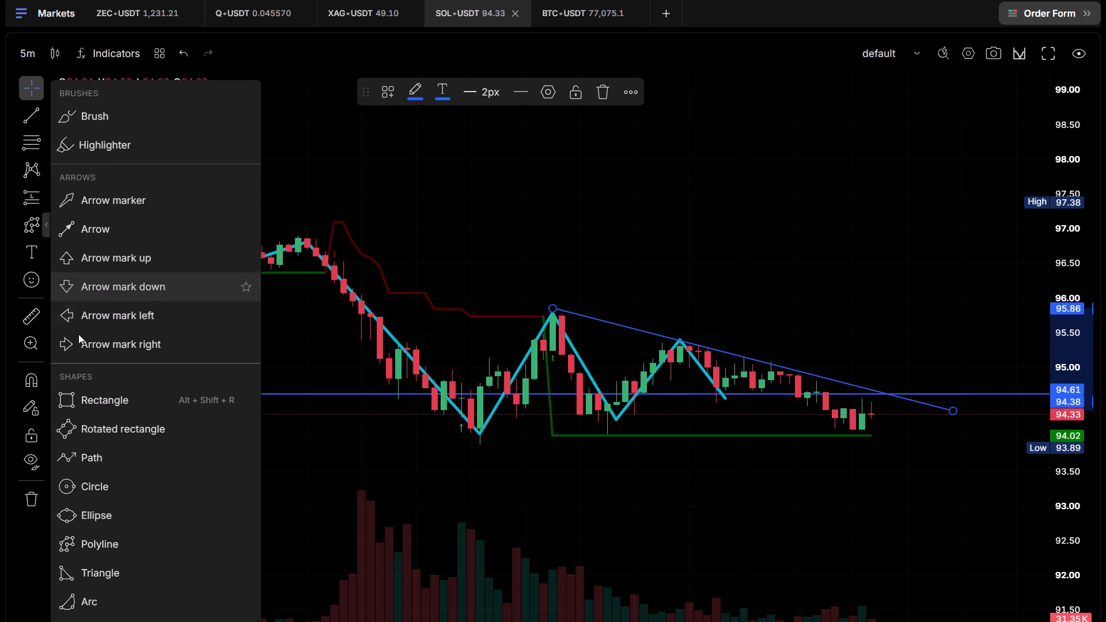
click(75, 396)
drag(480, 435, 626, 449)
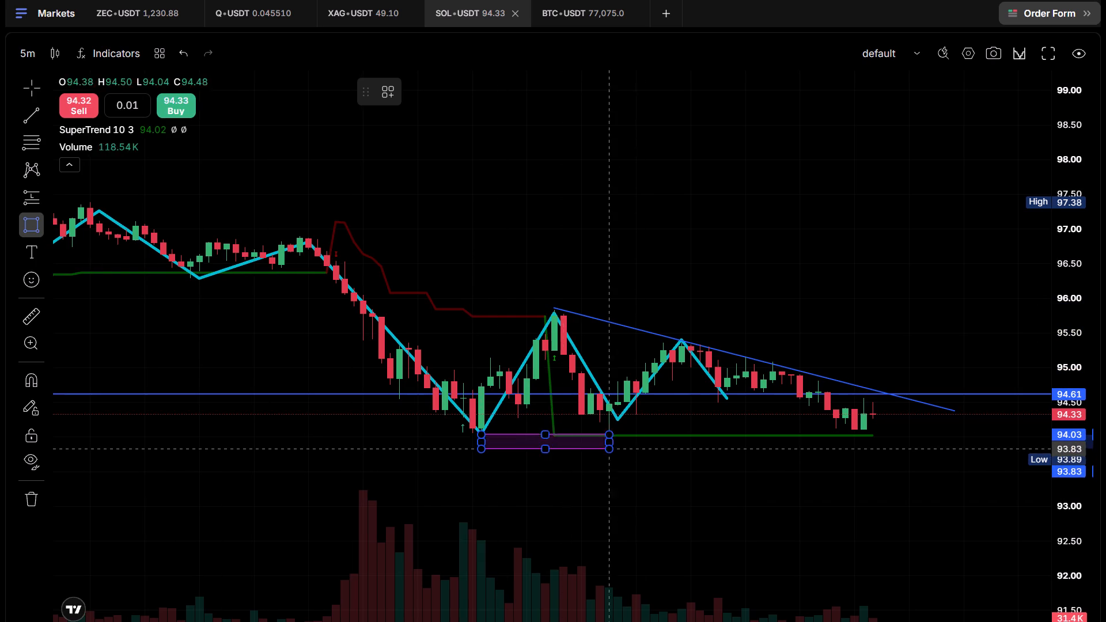
drag(626, 449, 893, 465)
click(893, 465)
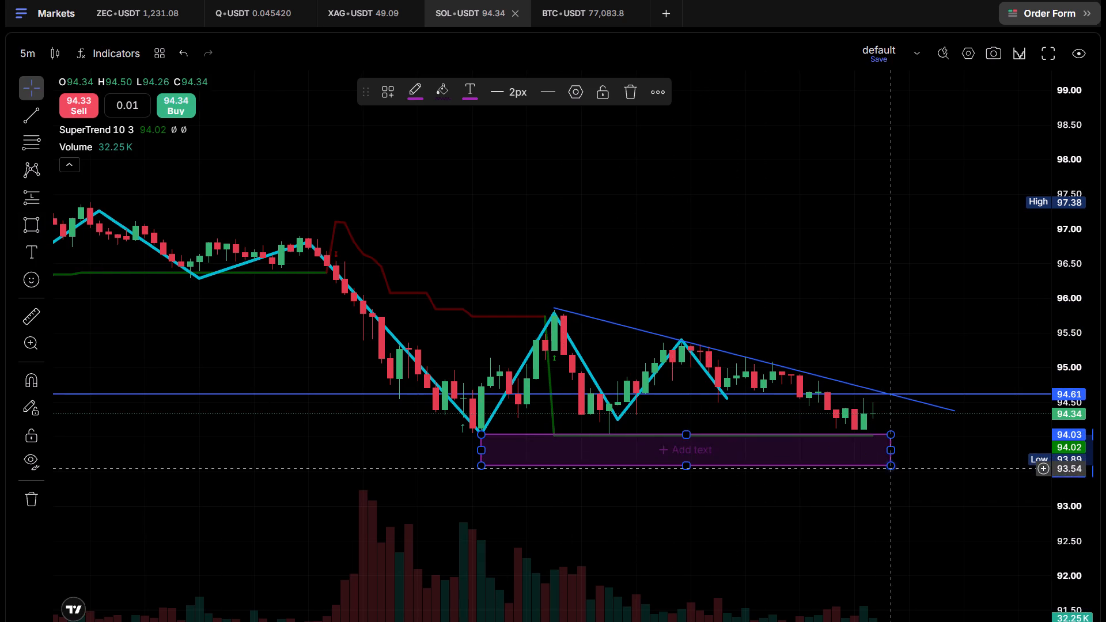
Reposition the support rectangle under the swing low so it spans about 94.04 to 93.60 and starts one candle earlier.
scroll(640, 488, up, 3)
drag(636, 256, 851, 237)
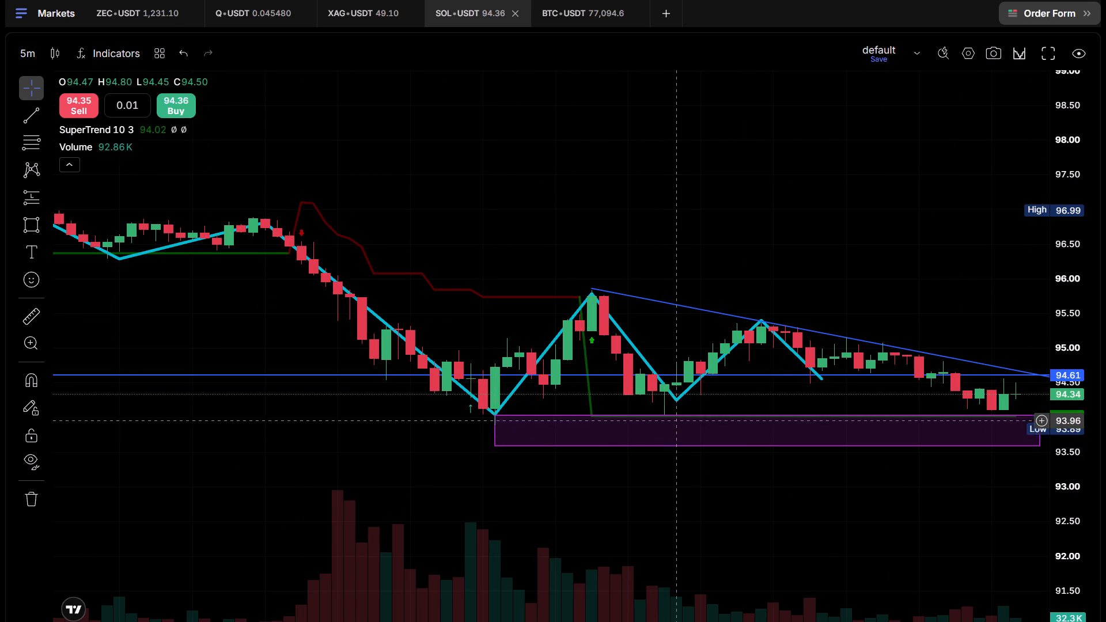
scroll(680, 438, down, 2)
drag(870, 510, 753, 529)
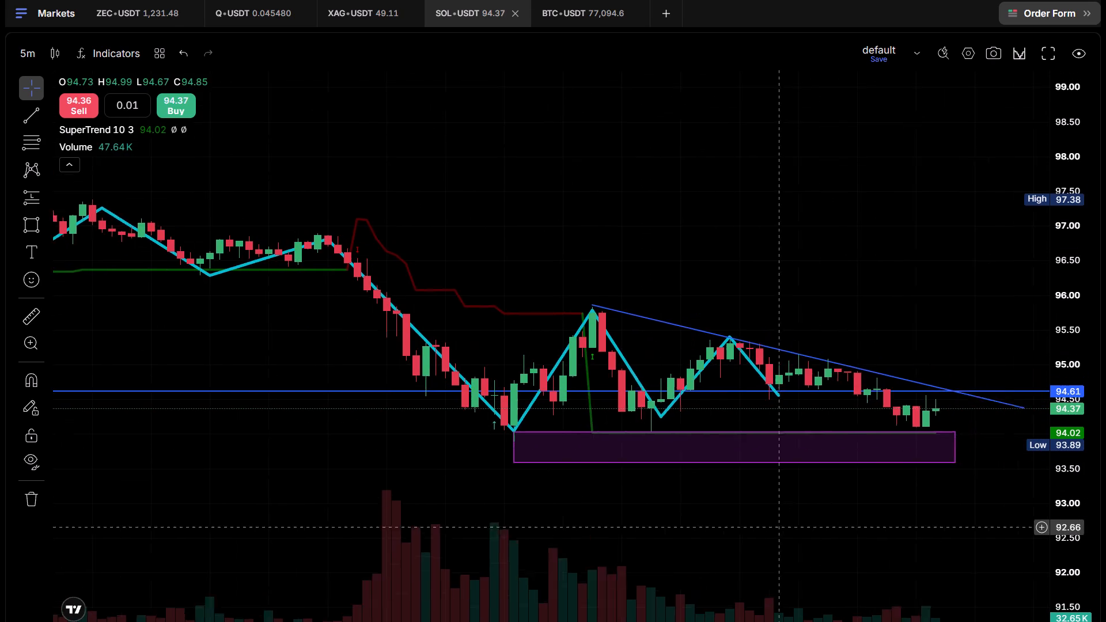
drag(753, 529, 680, 524)
drag(632, 458, 638, 450)
drag(668, 433, 657, 436)
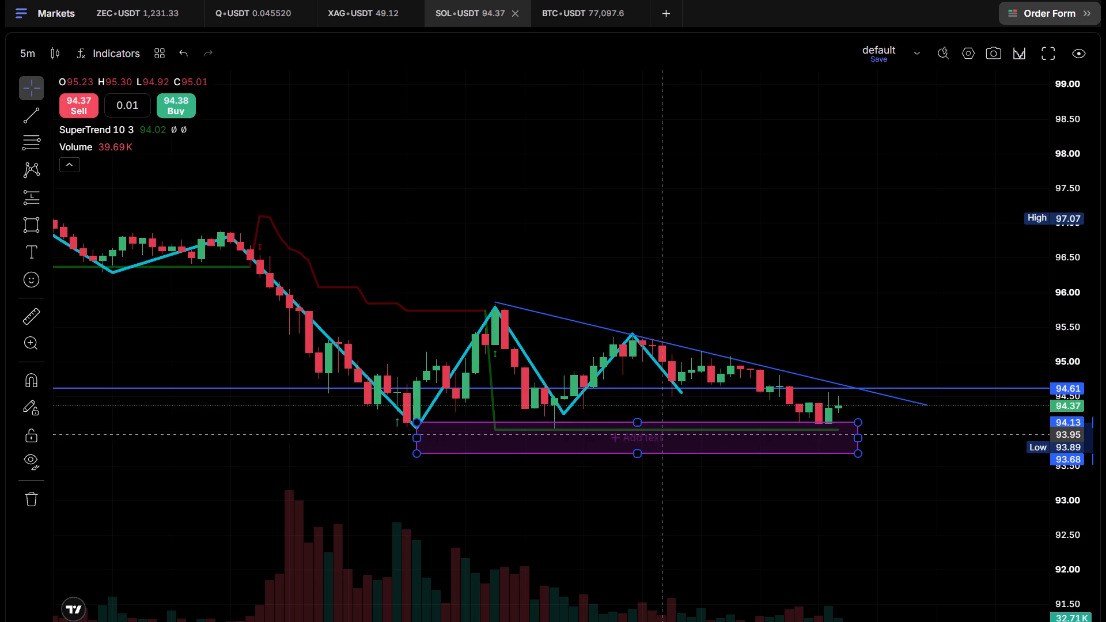
drag(657, 436, 654, 441)
click(654, 441)
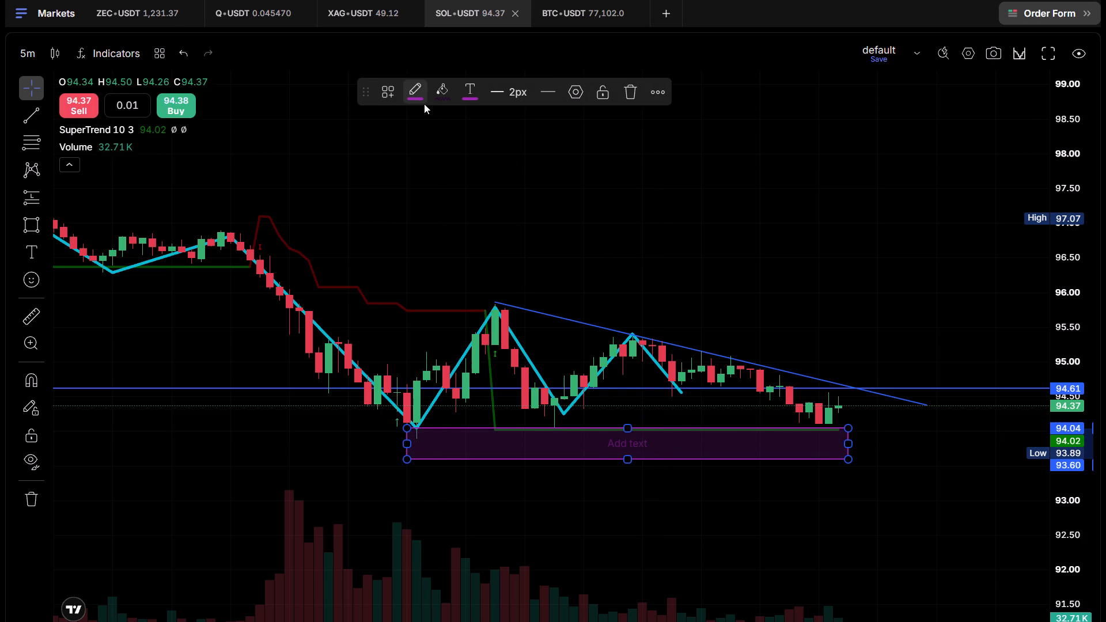
Change the support rectangle's border colour to yellow.
click(424, 103)
click(448, 222)
click(645, 503)
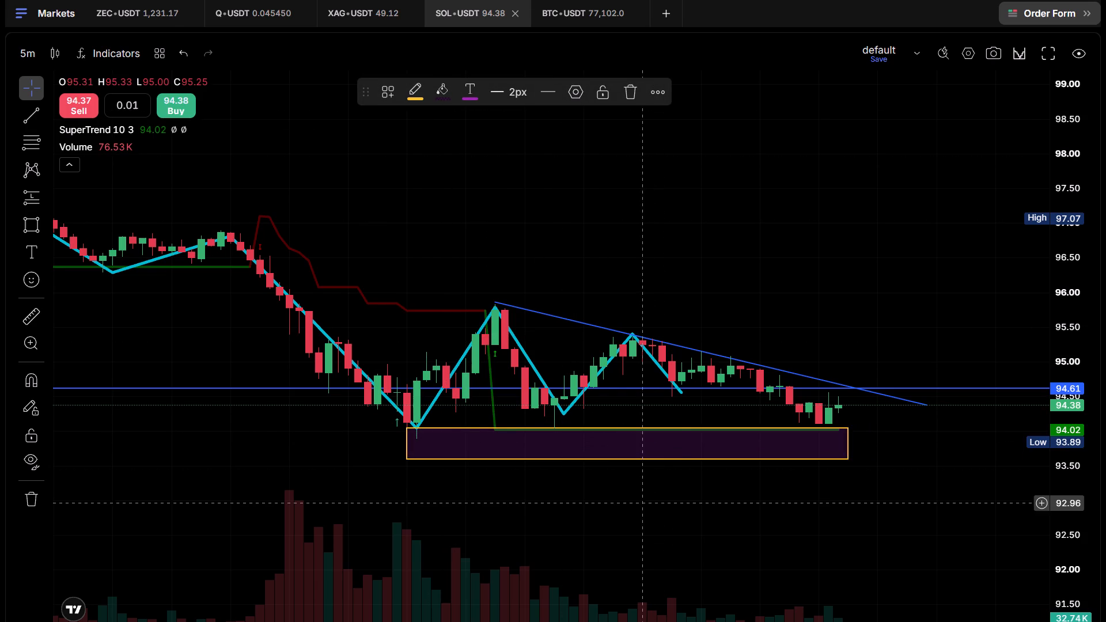
Narrow the yellow-bordered support rectangle to about 93.97–93.66 and extend it forward just past the end of the descending trend line.
scroll(769, 374, down, 1)
drag(668, 425, 671, 438)
click(688, 456)
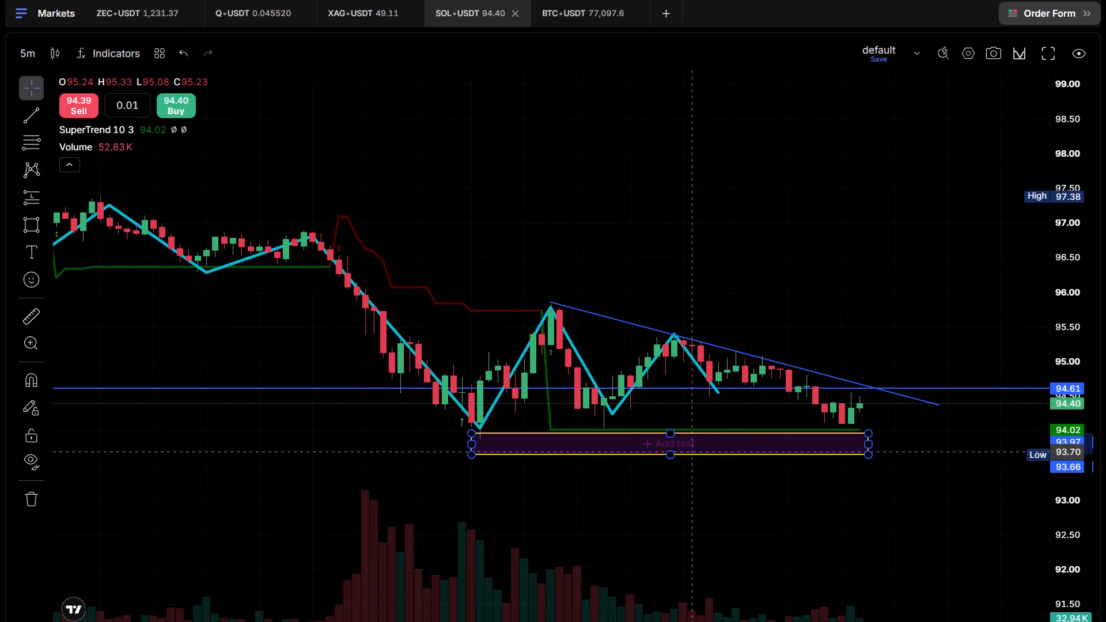
click(688, 486)
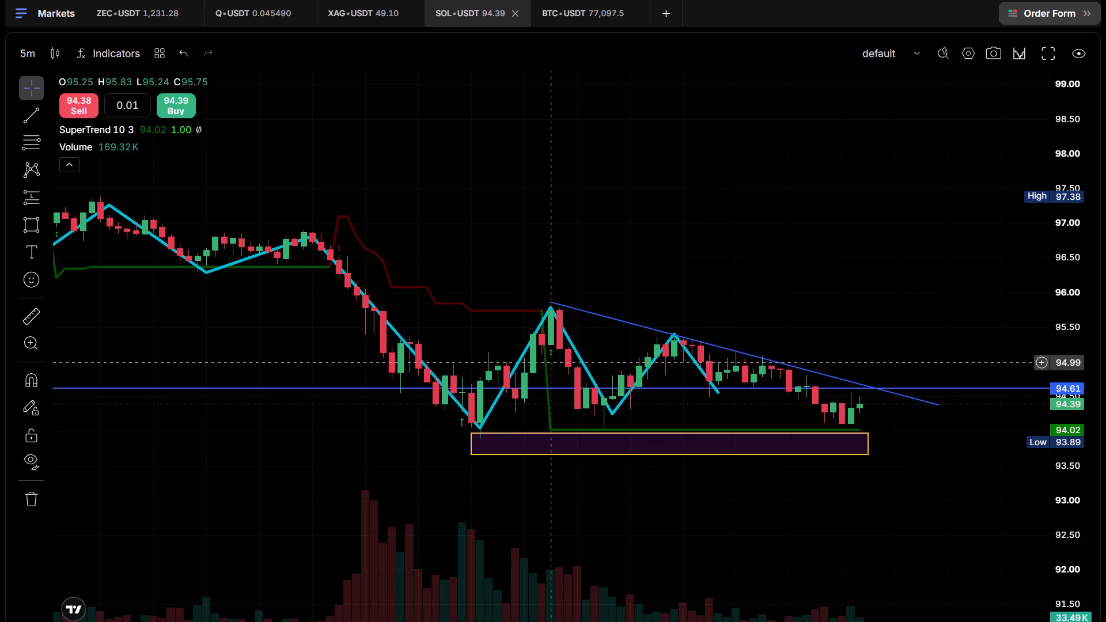
drag(870, 444, 877, 444)
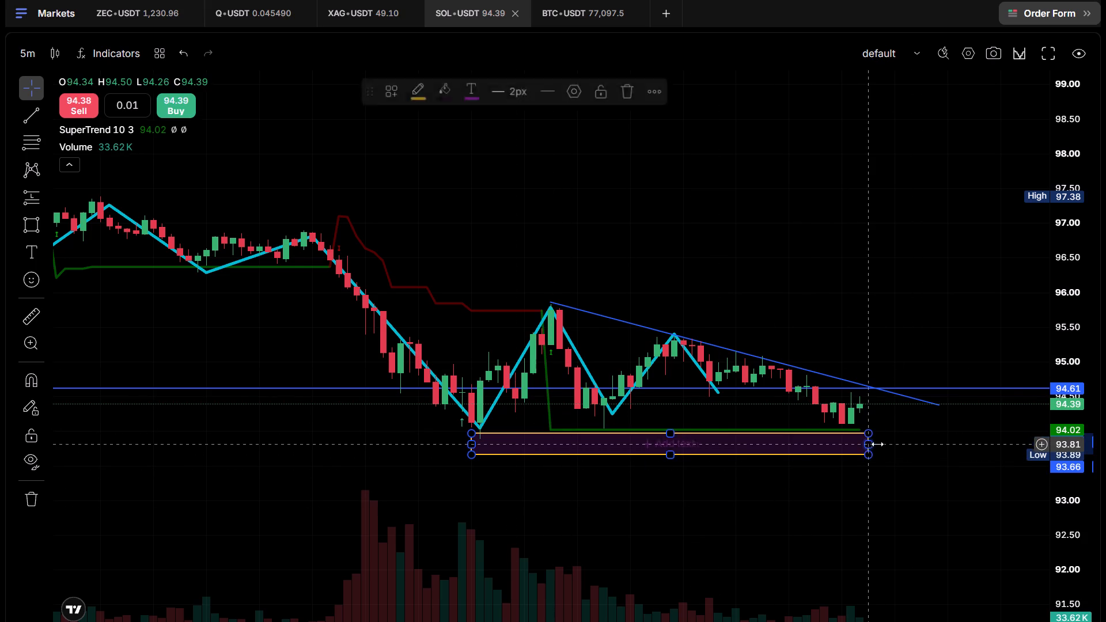
drag(877, 444, 953, 448)
click(912, 518)
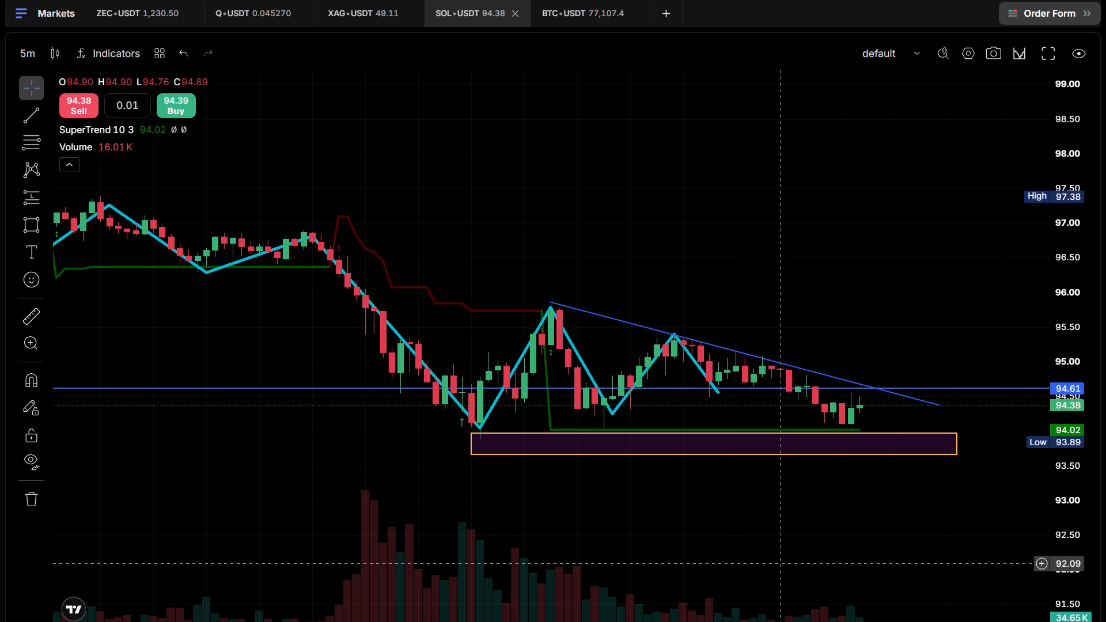
Compare the current decline and its support zone with the earlier sell-off low, rally and peak.
scroll(794, 361, down, 5)
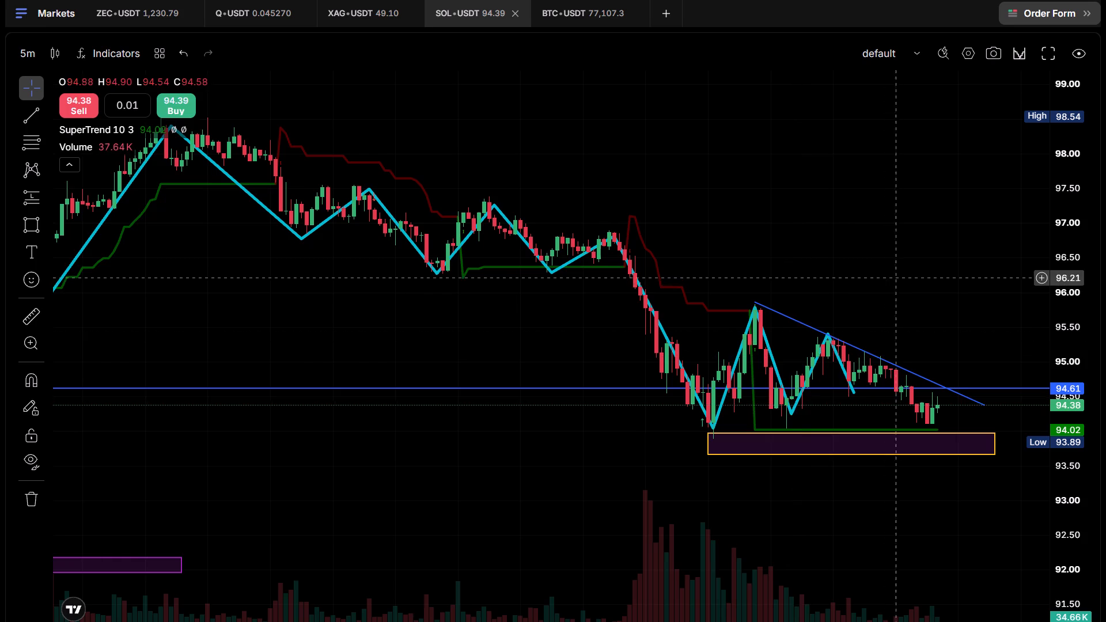
drag(905, 275, 752, 261)
scroll(750, 264, up, 4)
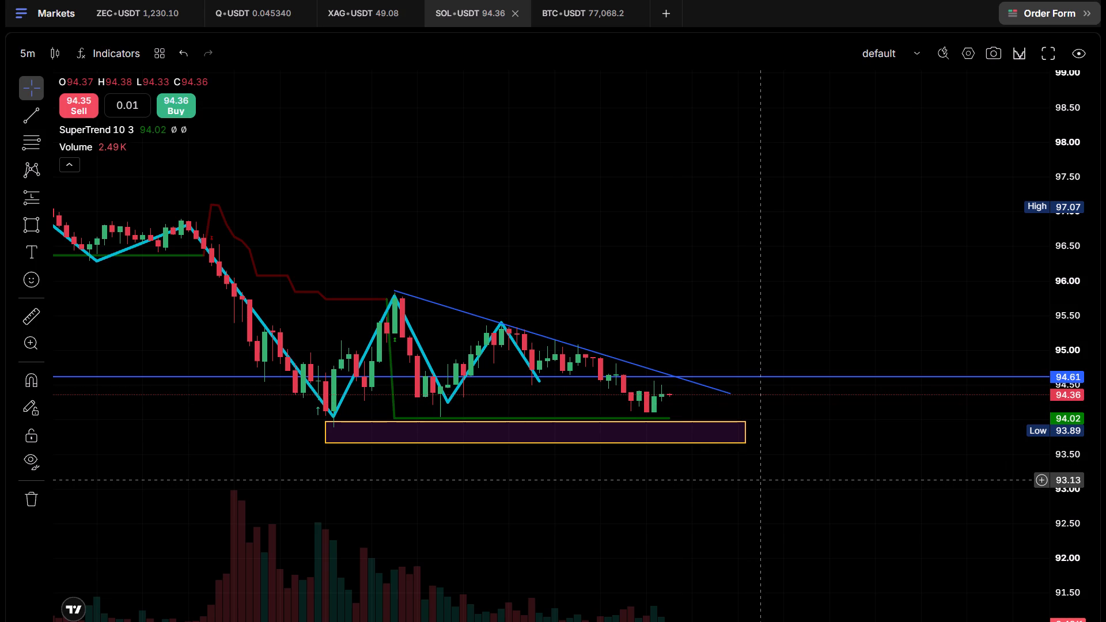
scroll(804, 518, down, 8)
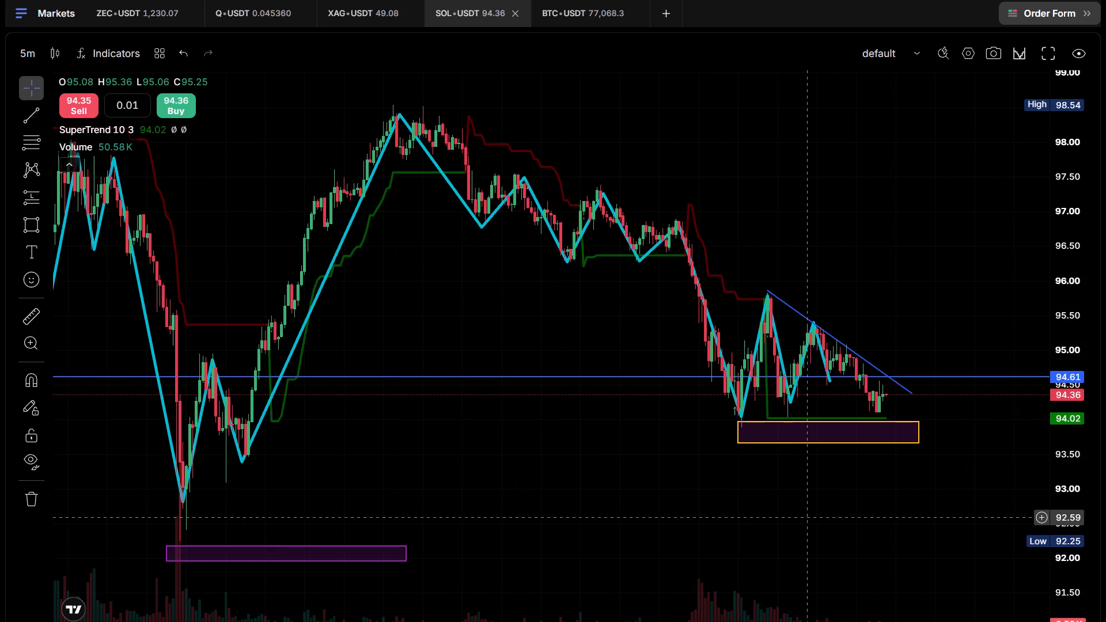
scroll(786, 495, up, 6)
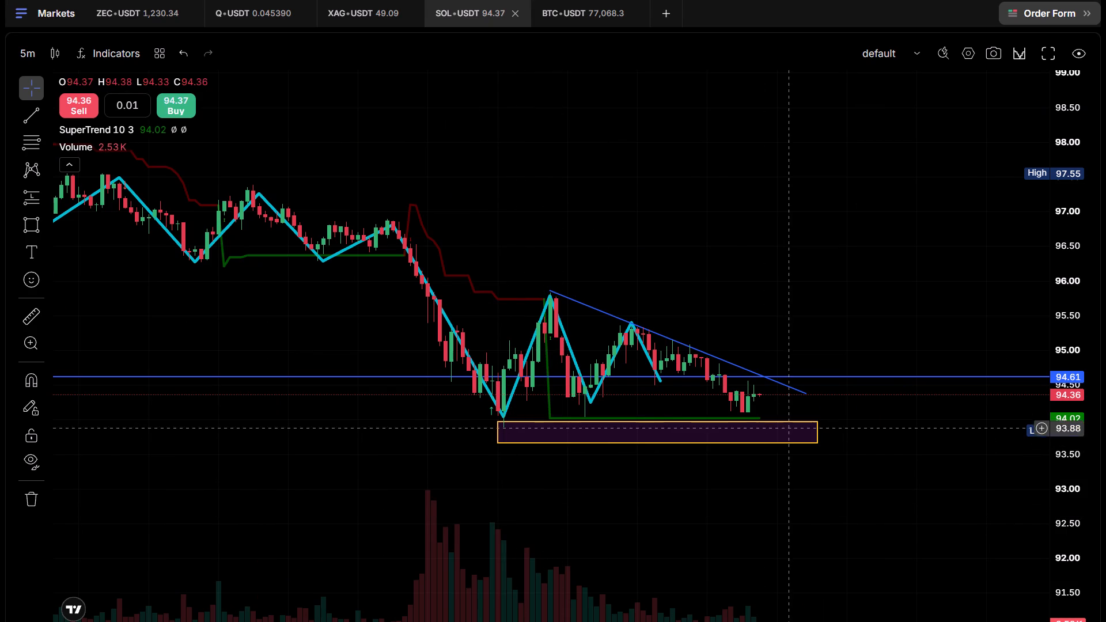
scroll(600, 525, down, 6)
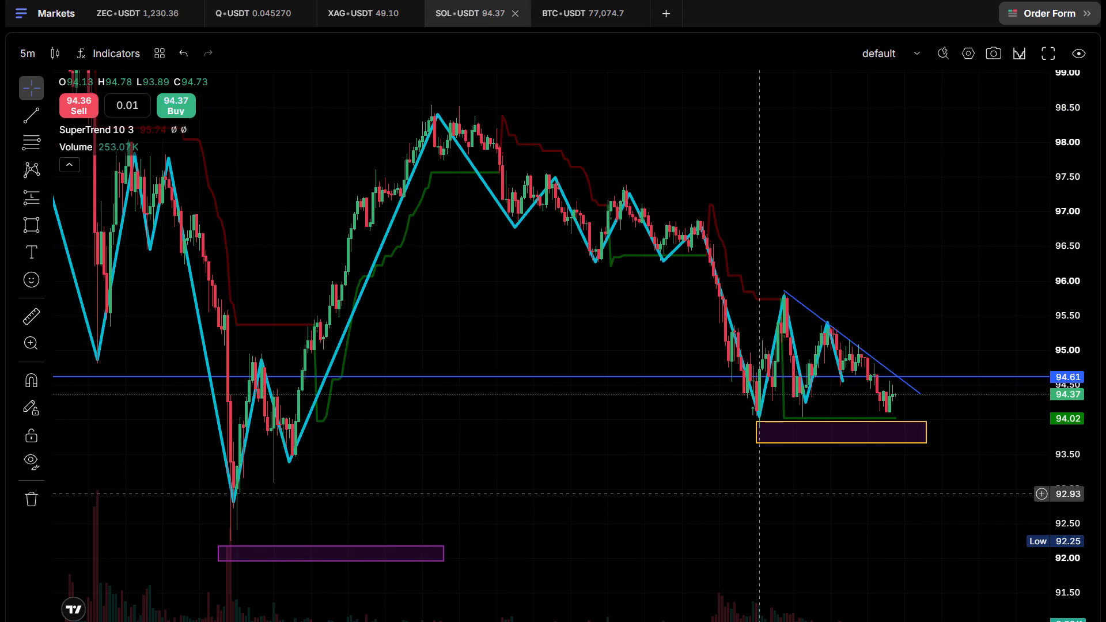
Draw a second support rectangle below the earlier higher low, from about 93.48 down to about 93.18.
drag(502, 500, 644, 415)
scroll(586, 428, up, 4)
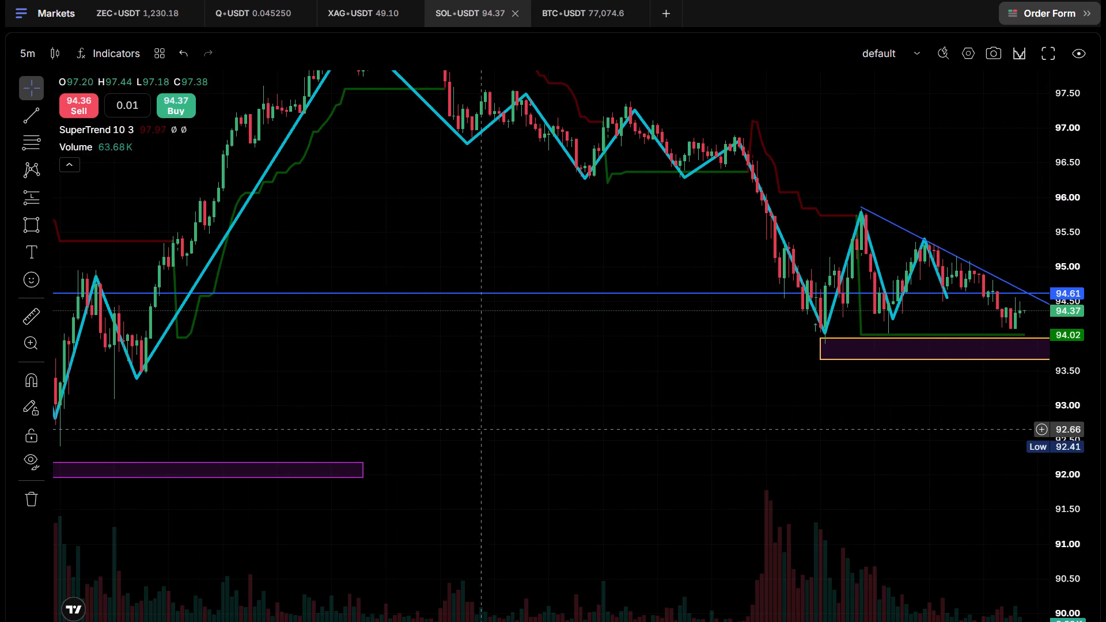
drag(360, 415, 611, 434)
scroll(619, 434, up, 3)
drag(355, 412, 576, 424)
click(33, 225)
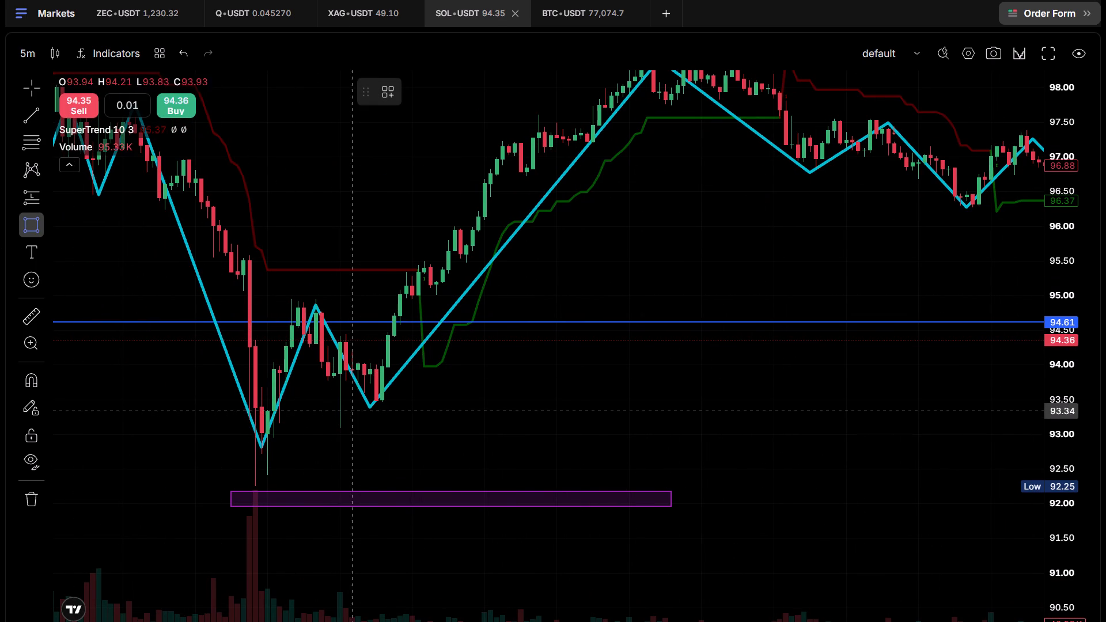
drag(355, 401, 1027, 425)
drag(788, 427, 1027, 425)
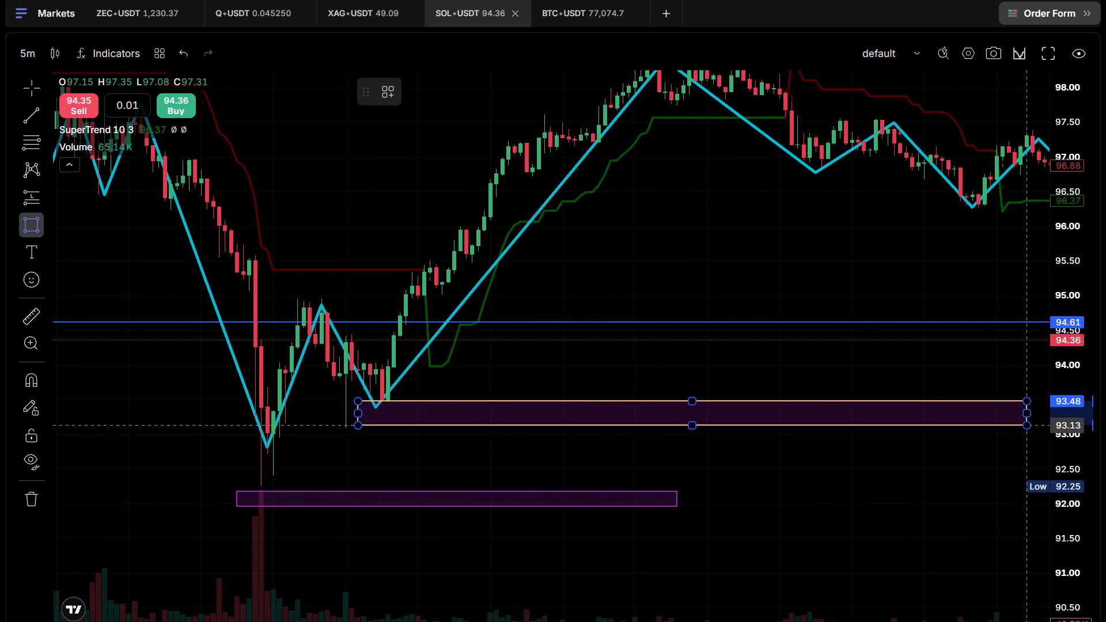
drag(1027, 425, 1035, 422)
click(1035, 422)
Extend the second support rectangle forward past the latest candle and lower its top edge to about 93.36.
drag(975, 475, 483, 462)
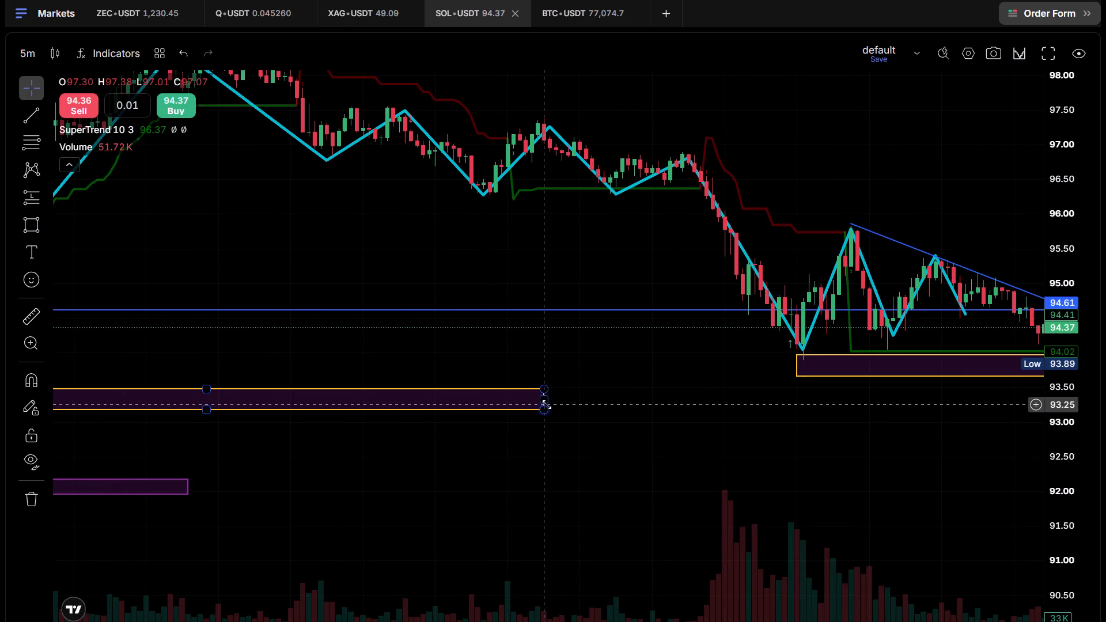
drag(547, 401, 1047, 431)
drag(877, 476, 601, 464)
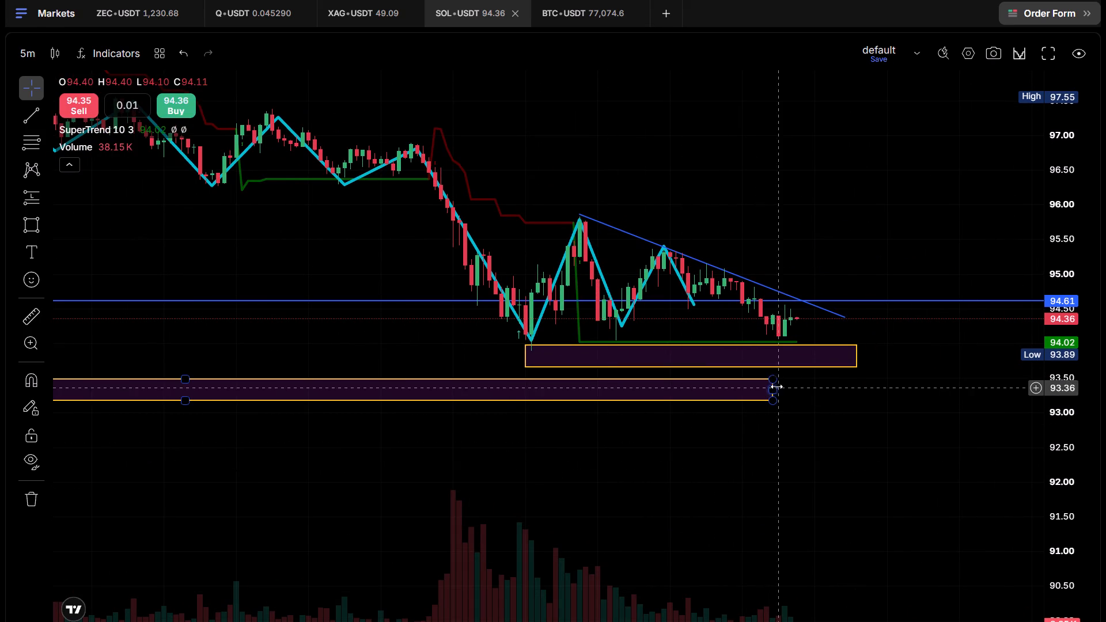
drag(774, 390, 897, 393)
drag(253, 378, 252, 388)
click(252, 388)
Extend the purple rectangle below the 92.25 low forward past the latest candle and raise its bottom edge to about 92.00.
drag(412, 484, 817, 479)
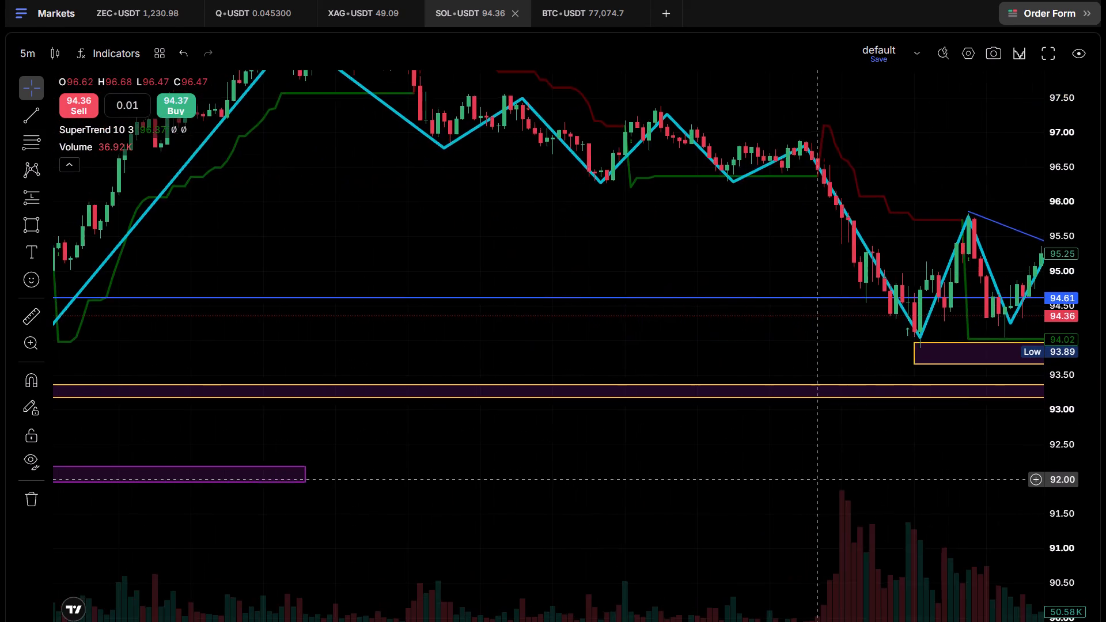
drag(813, 479, 451, 474)
drag(468, 473, 849, 458)
drag(444, 466, 523, 453)
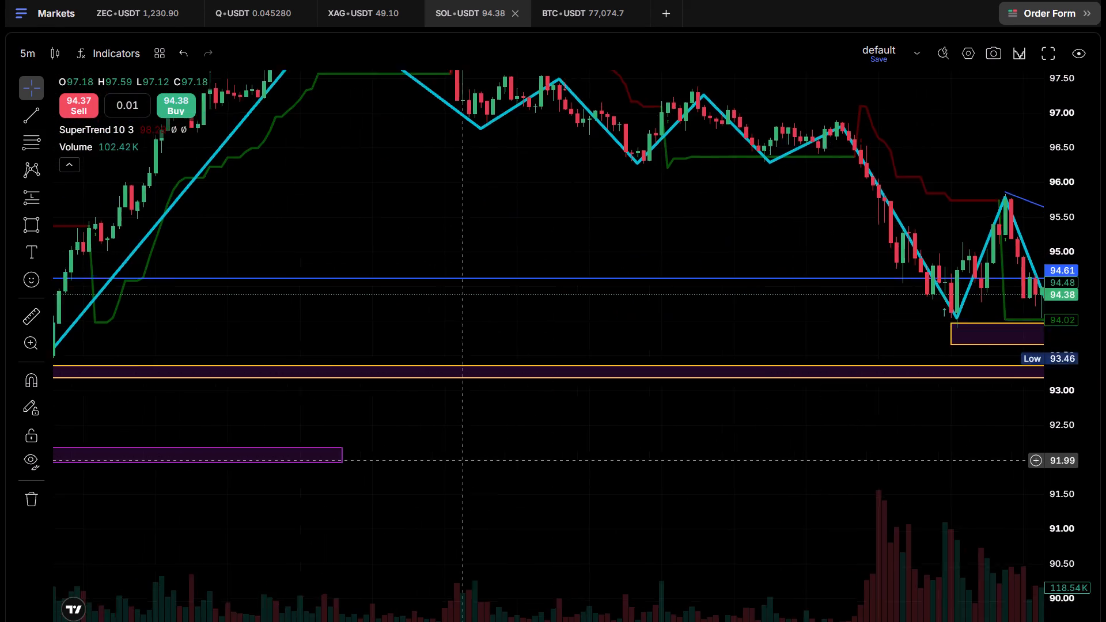
drag(523, 453, 787, 442)
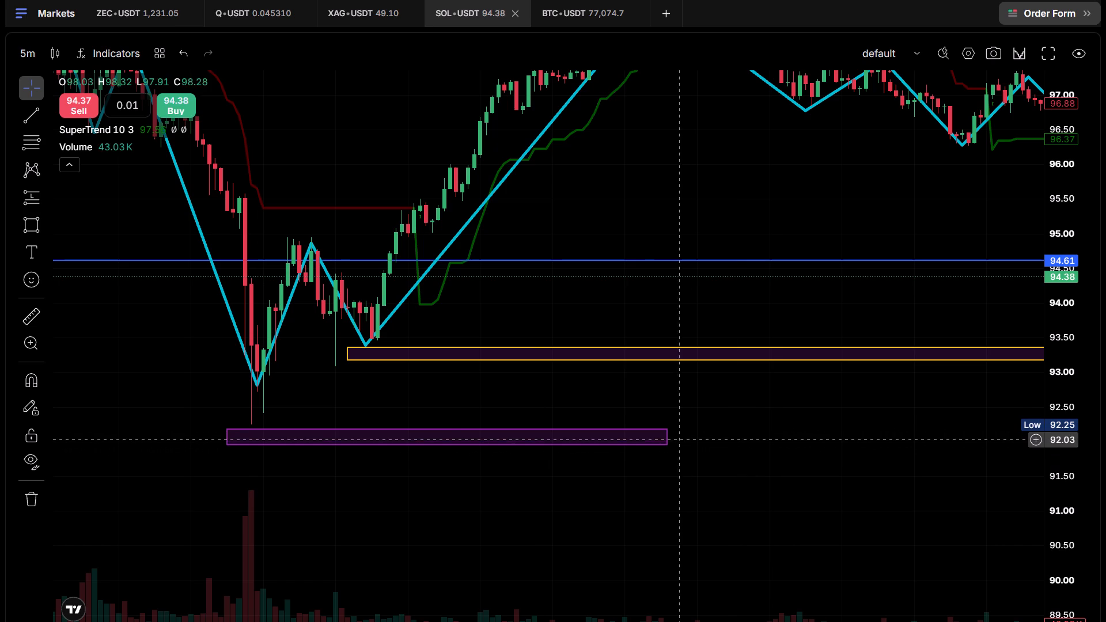
drag(672, 435, 1036, 462)
drag(804, 495, 189, 456)
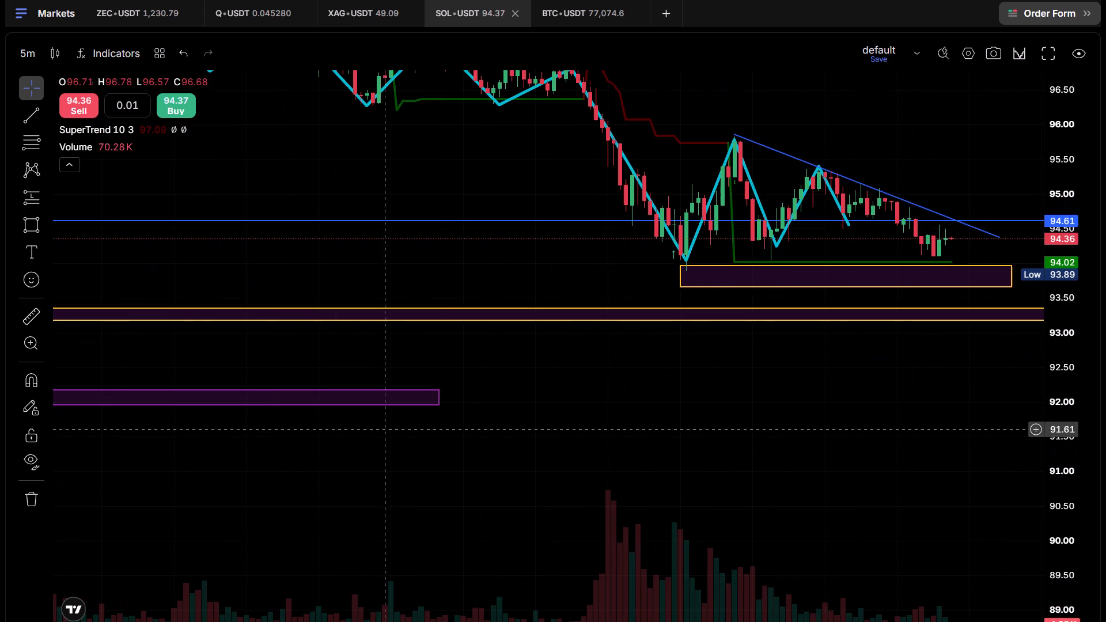
drag(443, 399, 1060, 415)
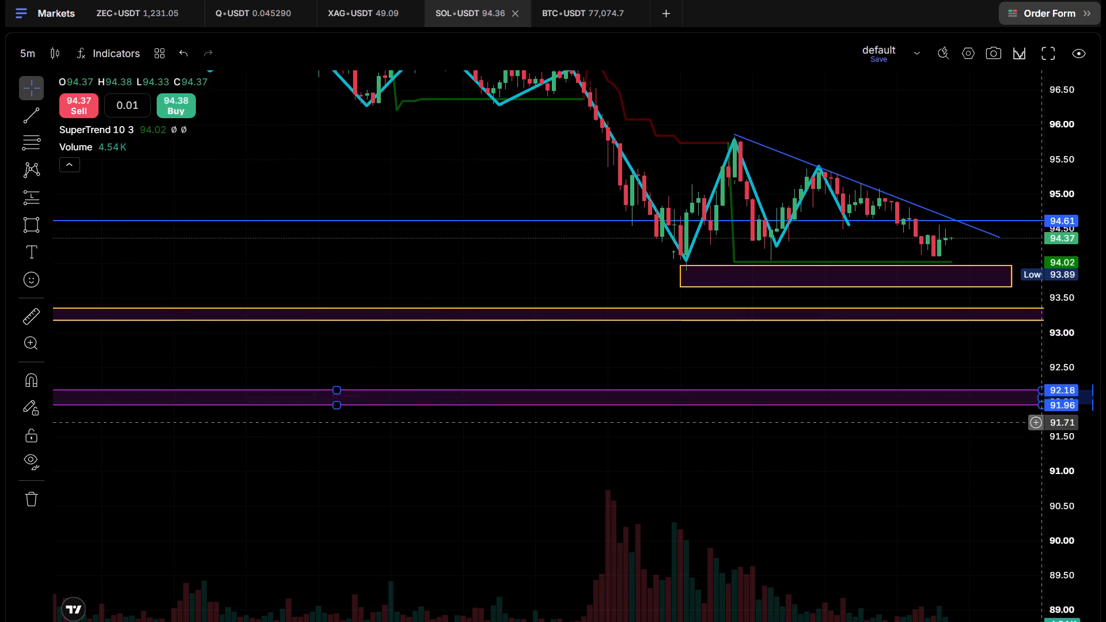
drag(964, 461, 711, 464)
drag(800, 401, 836, 402)
click(836, 402)
click(815, 474)
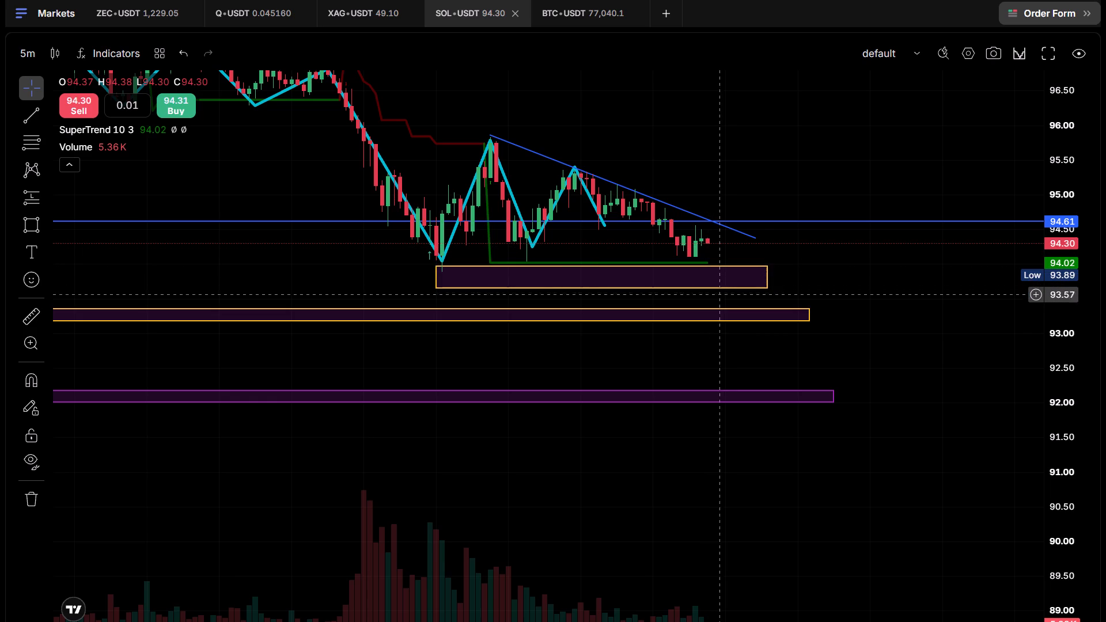
Examine the earlier lows behind the two lower zones and scan older price history for previous lows near those levels.
drag(483, 481, 997, 483)
drag(213, 268, 517, 322)
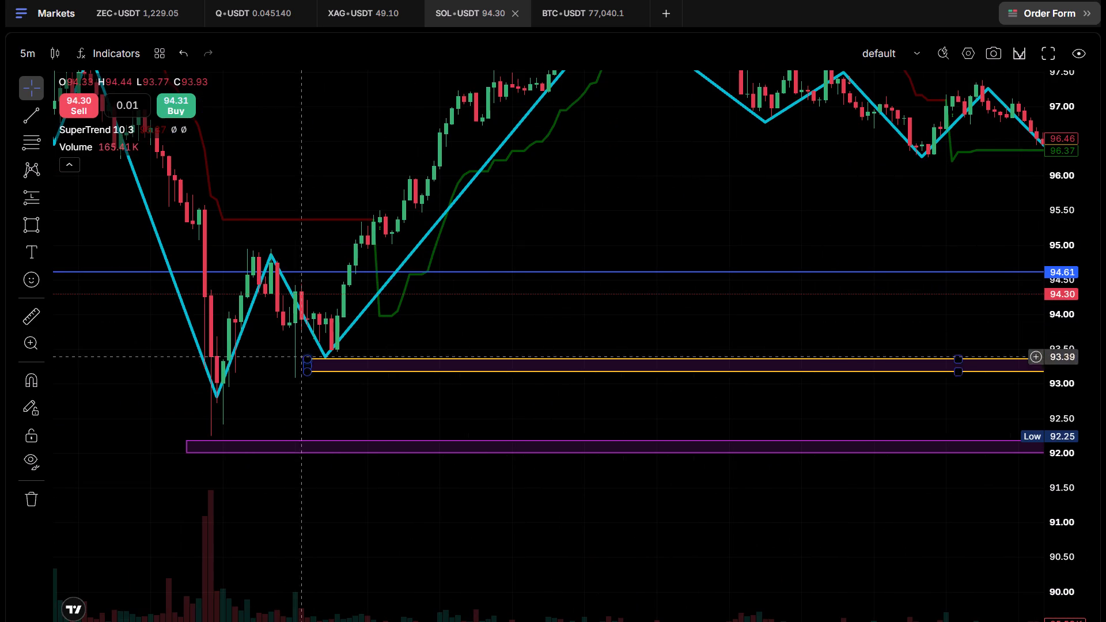
drag(380, 530, 420, 516)
drag(422, 515, 488, 502)
drag(420, 516, 486, 496)
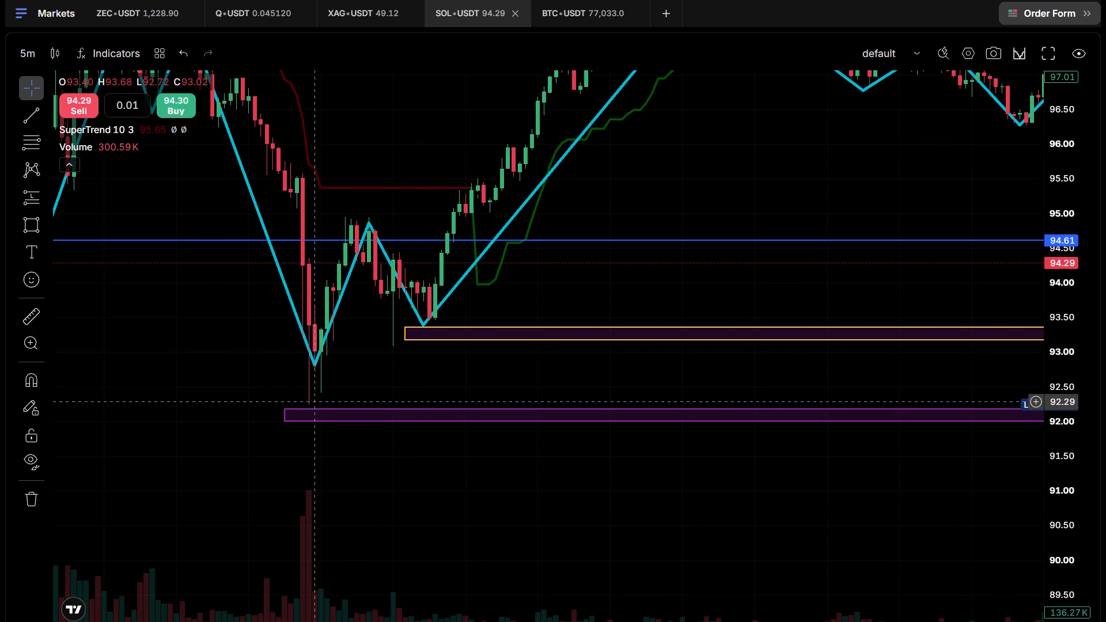
drag(151, 399, 600, 413)
drag(421, 433, 686, 443)
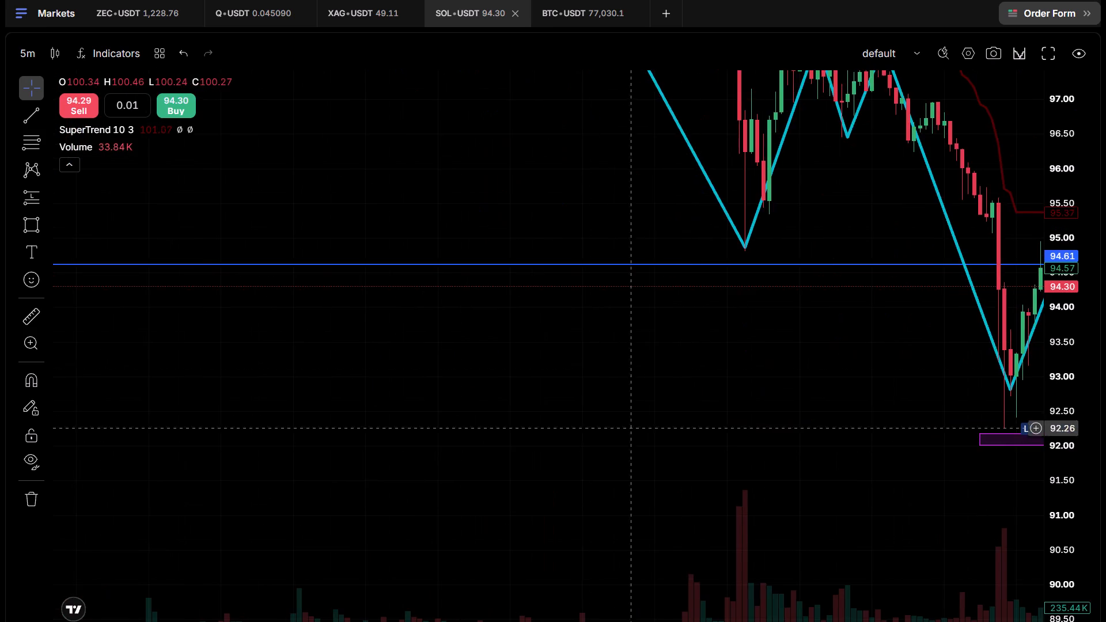
drag(587, 361, 446, 484)
drag(404, 280, 748, 435)
drag(632, 480, 797, 233)
drag(639, 452, 889, 362)
drag(456, 376, 829, 407)
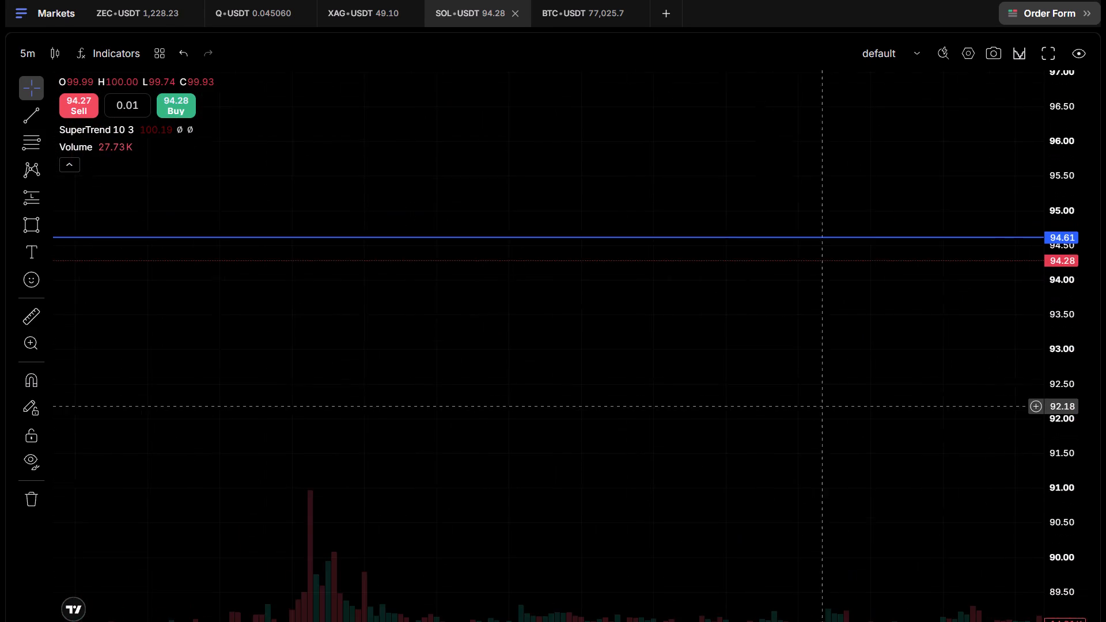
drag(829, 407, 828, 407)
drag(431, 390, 866, 410)
drag(417, 384, 899, 431)
Examine the two lower support zones from the earlier lows across to the current price and back.
drag(518, 426, 12, 396)
drag(859, 398, 31, 411)
drag(869, 372, 220, 397)
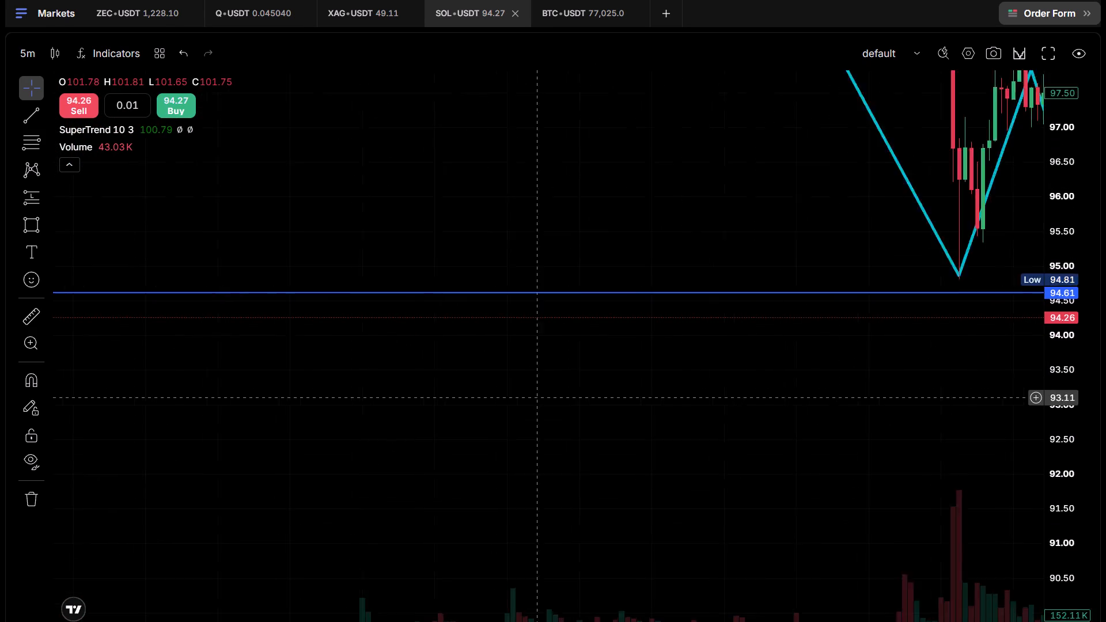
drag(220, 397, 55, 393)
drag(717, 374, 490, 392)
drag(853, 447, 643, 463)
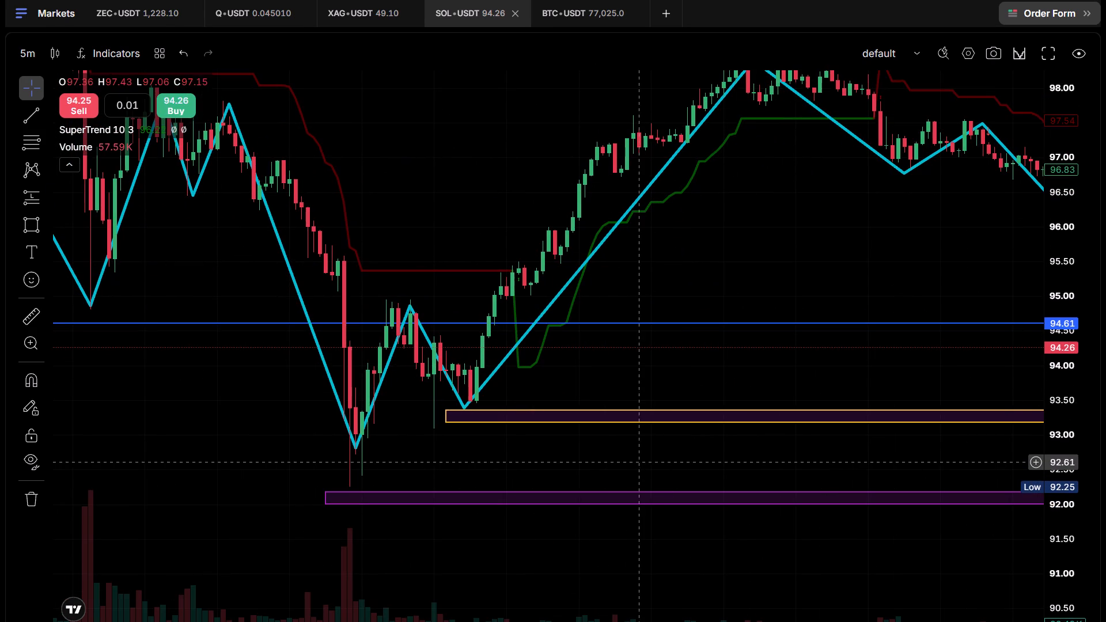
drag(835, 381, 248, 407)
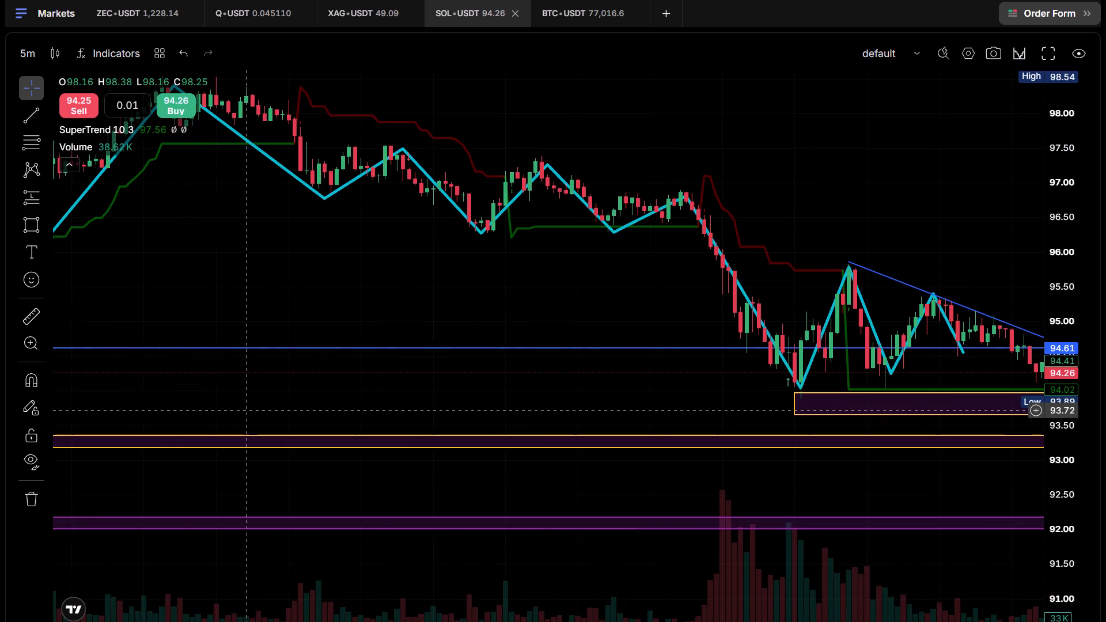
drag(248, 407, 248, 410)
drag(902, 483, 496, 485)
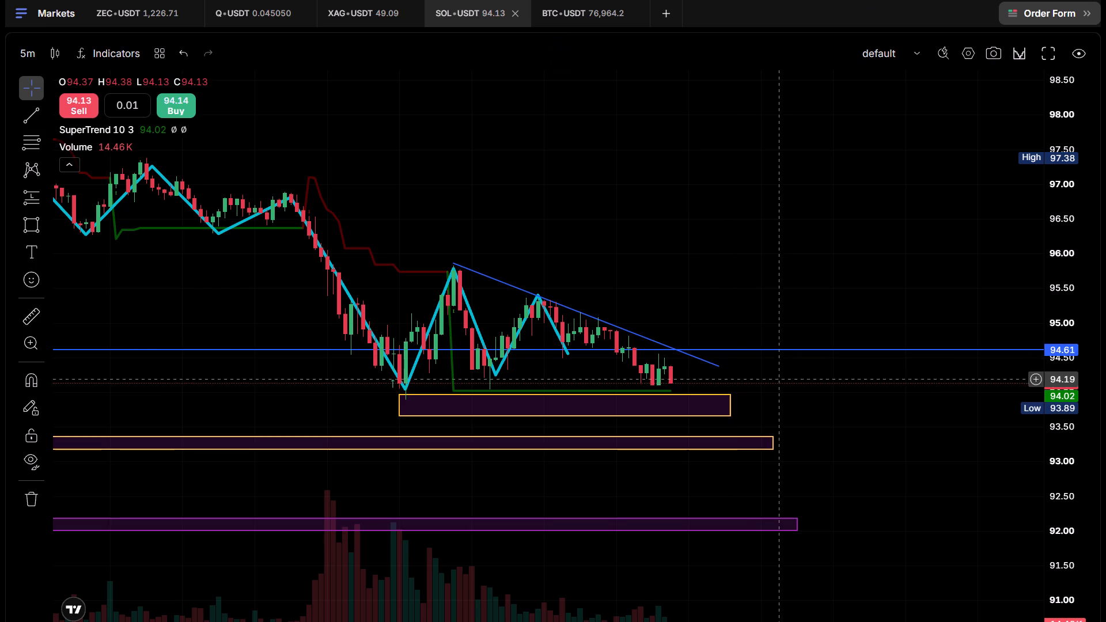
drag(303, 403, 811, 374)
drag(361, 387, 699, 392)
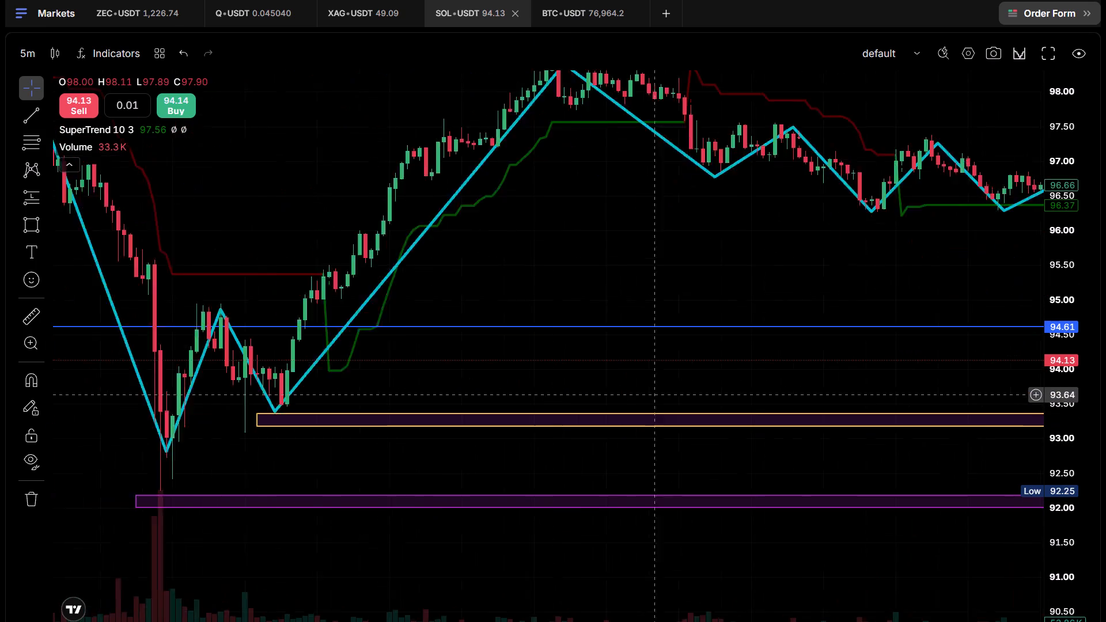
drag(699, 392, 754, 392)
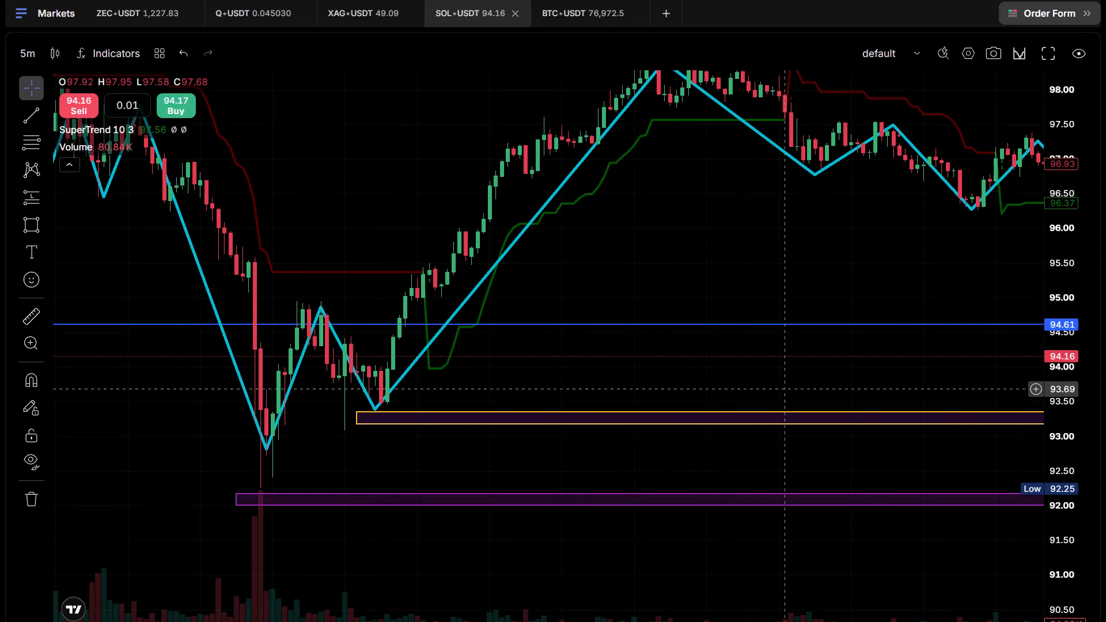
Examine the current price against the three support zones, tracing the second zone back to its earlier low and returning to the latest candles.
drag(875, 330, 326, 332)
drag(716, 352, 340, 332)
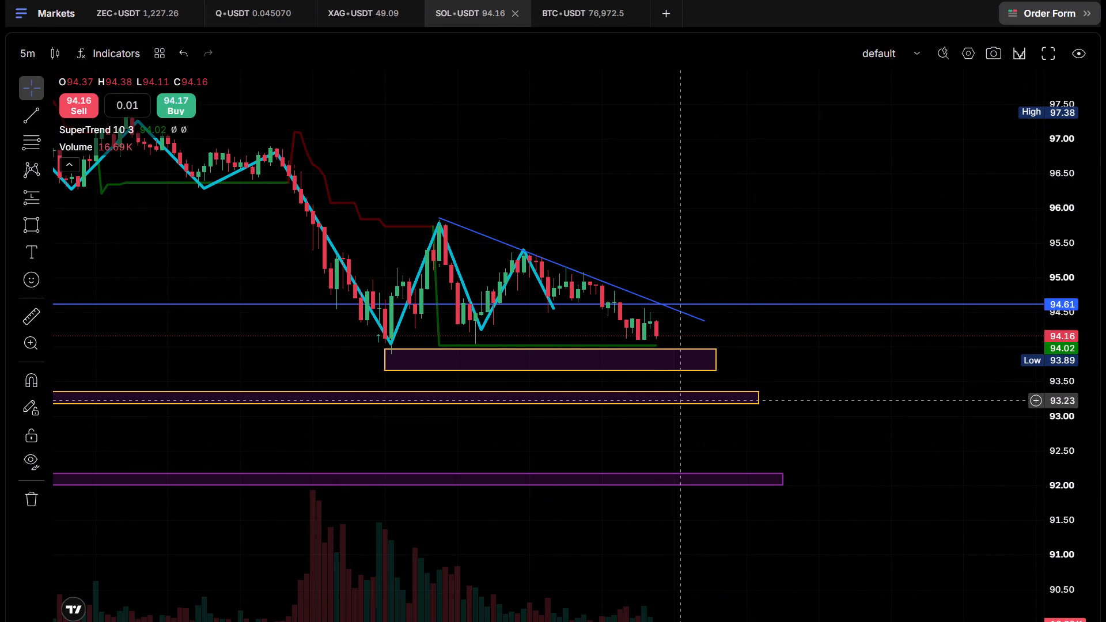
click(680, 397)
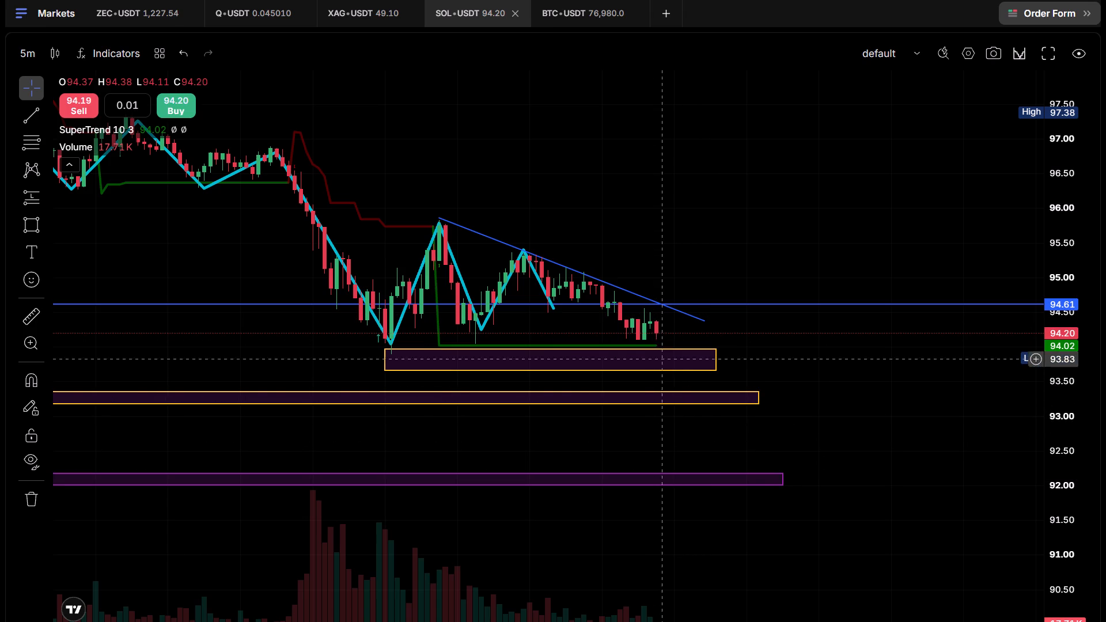
click(668, 387)
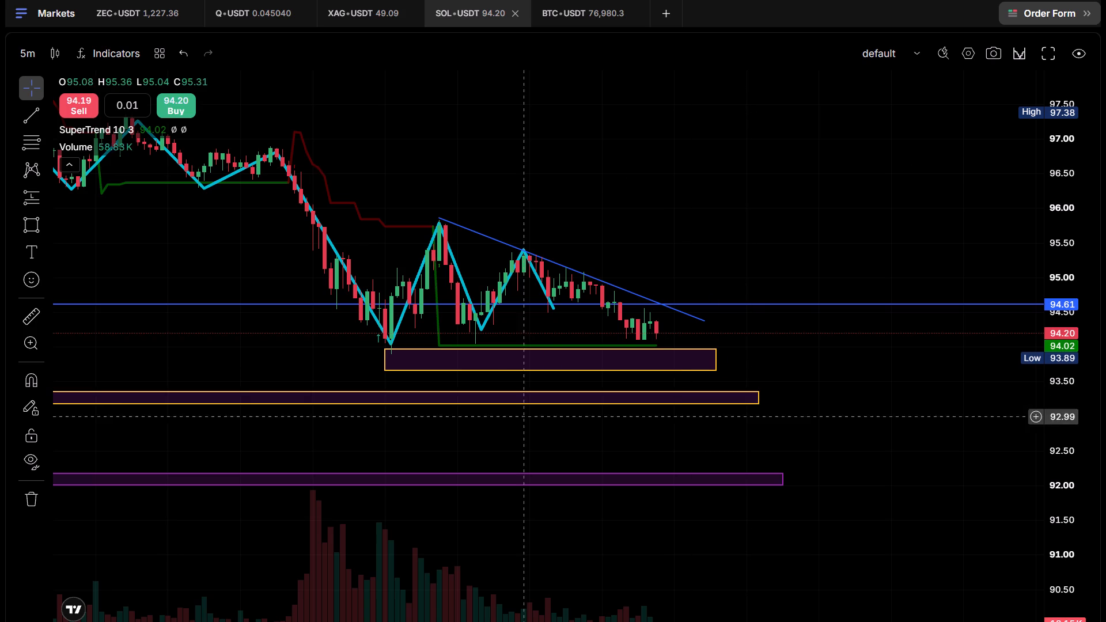
drag(201, 355, 797, 301)
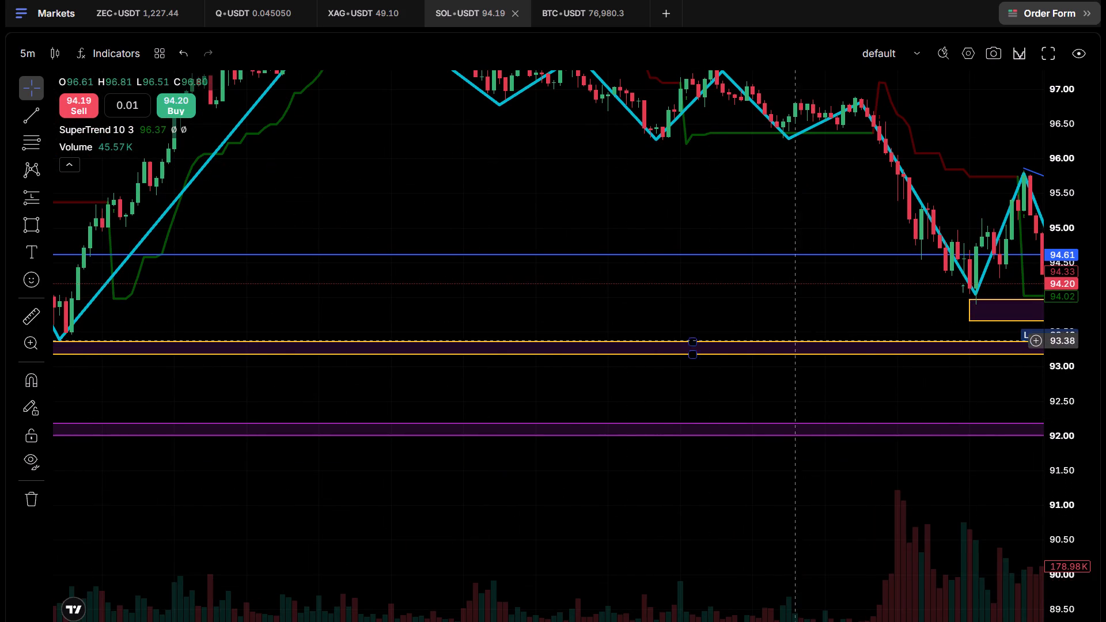
drag(880, 314, 1013, 290)
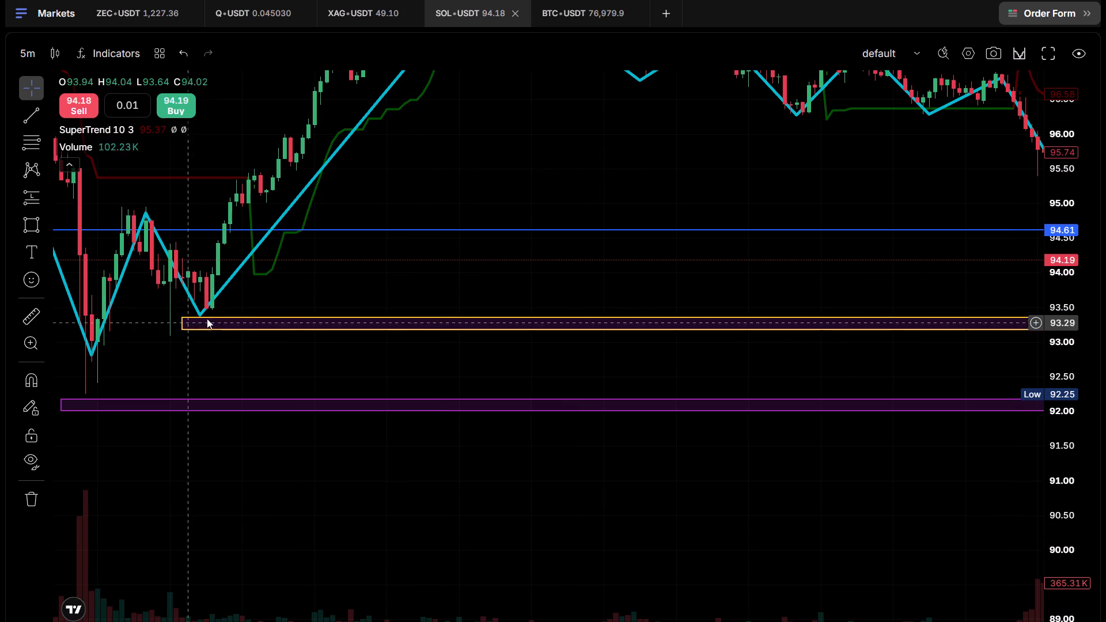
drag(923, 295, 323, 308)
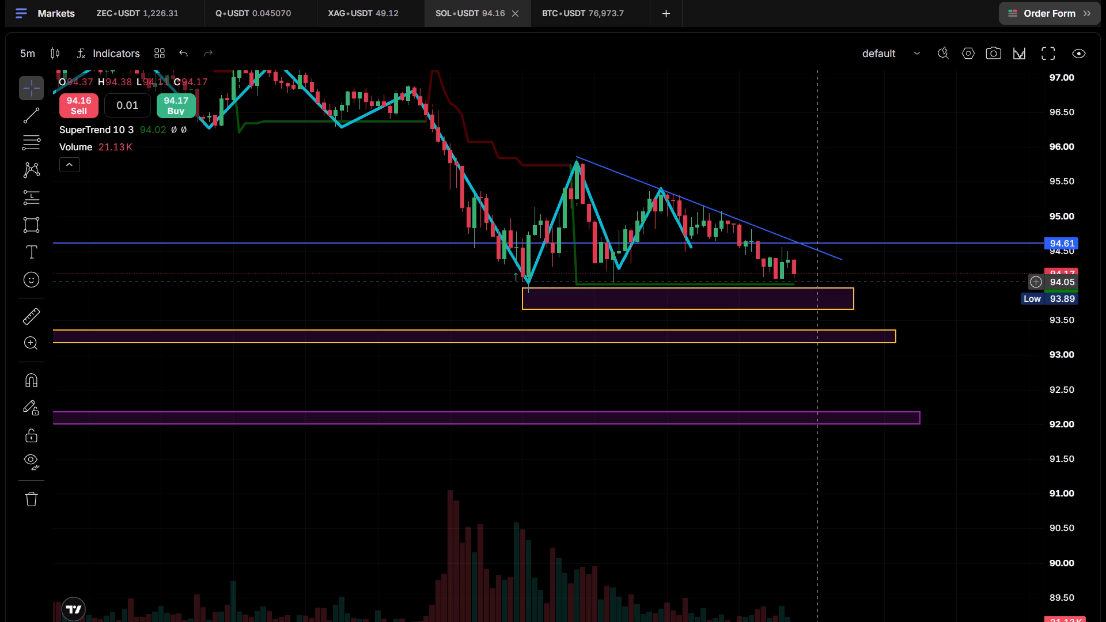
scroll(805, 294, up, 3)
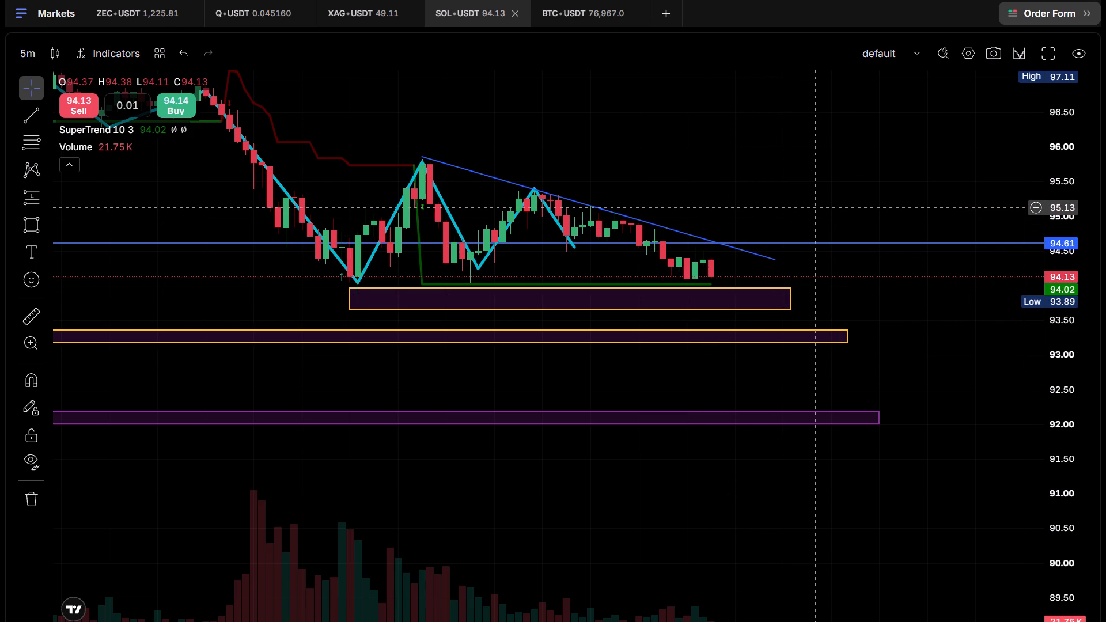
scroll(802, 220, up, 2)
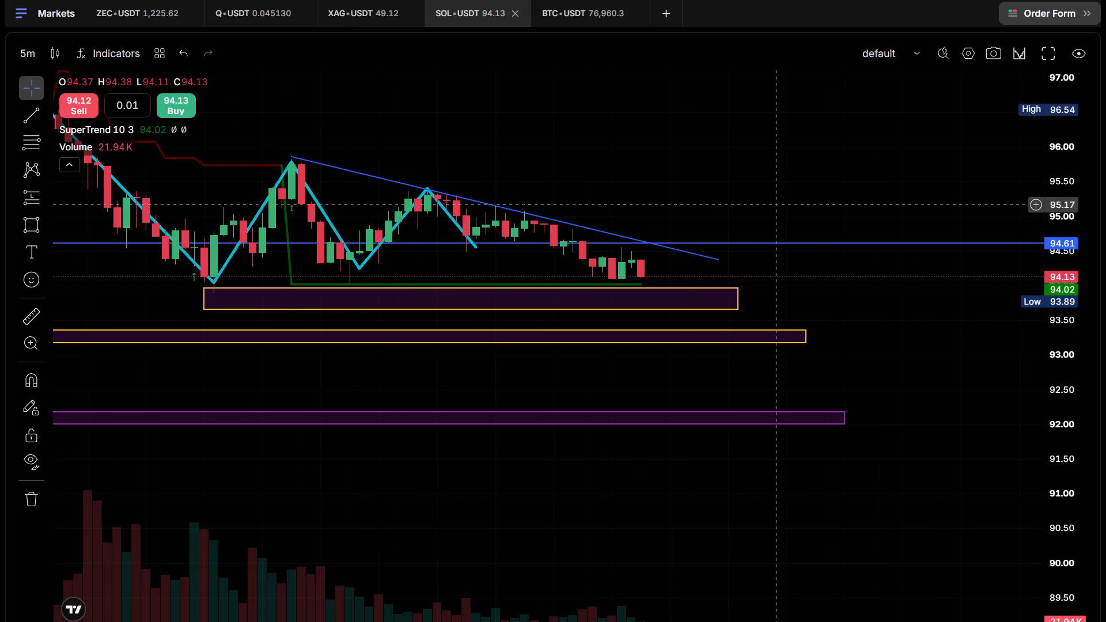
Draw a resistance rectangle from the 98.54 swing high forward past the latest candle, spanning about 98.52 to 98.28.
scroll(775, 203, down, 3)
drag(818, 150, 801, 264)
scroll(801, 265, down, 8)
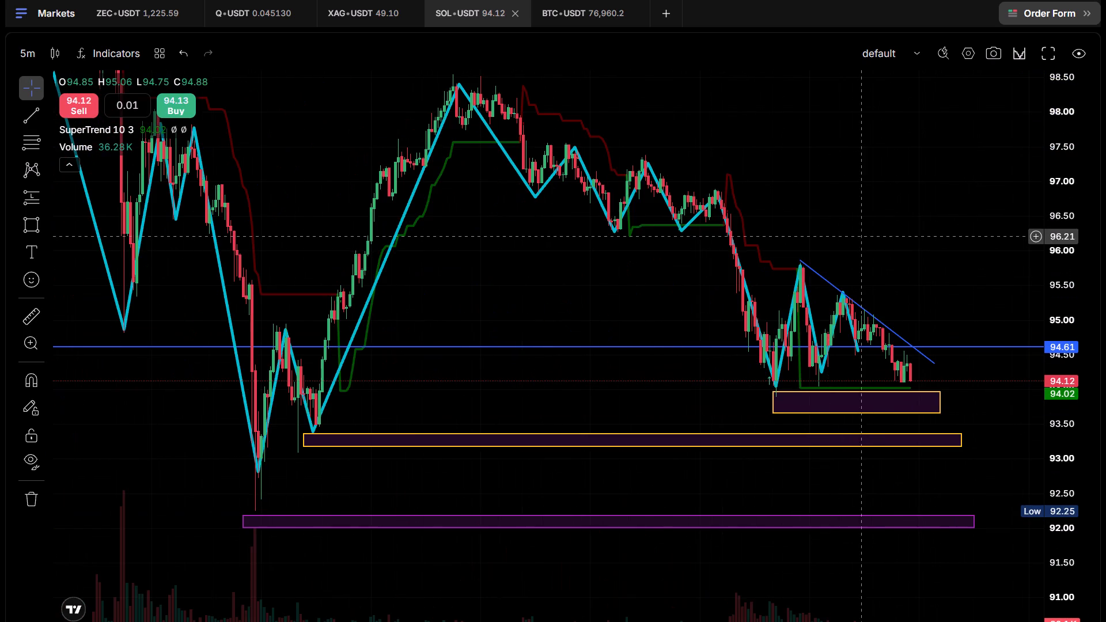
drag(891, 223, 713, 209)
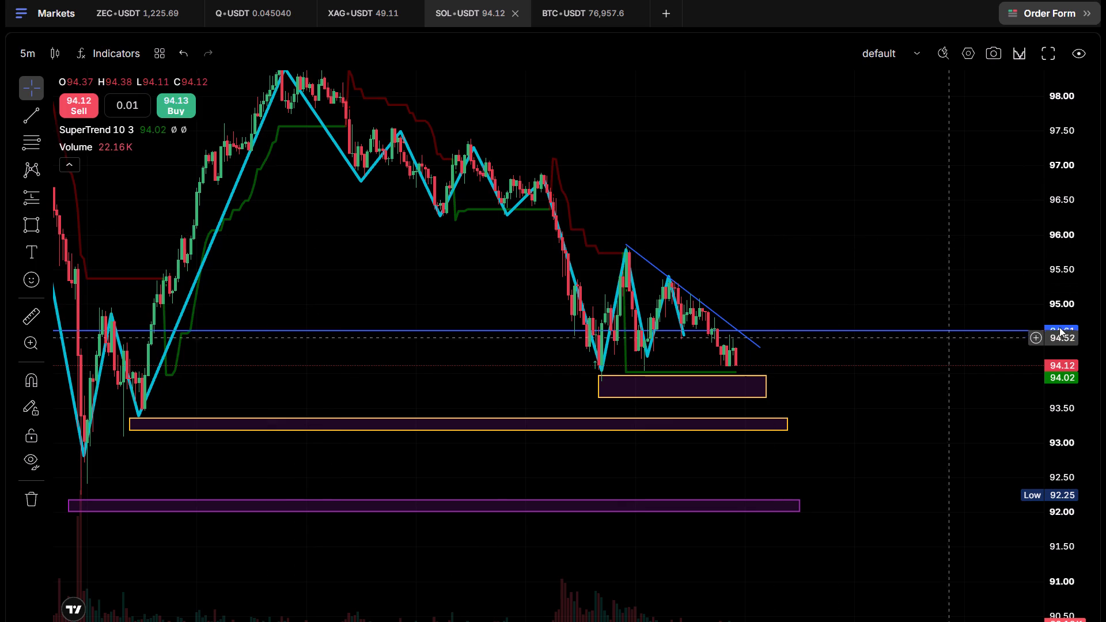
drag(1063, 253, 1063, 414)
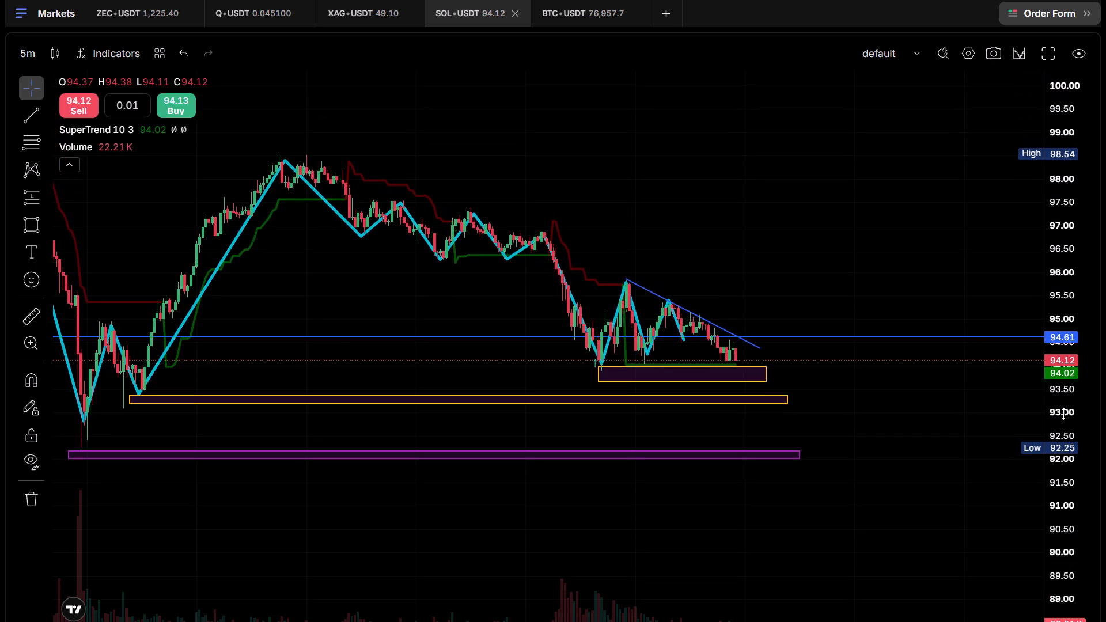
drag(1063, 414, 1054, 382)
scroll(682, 377, down, 3)
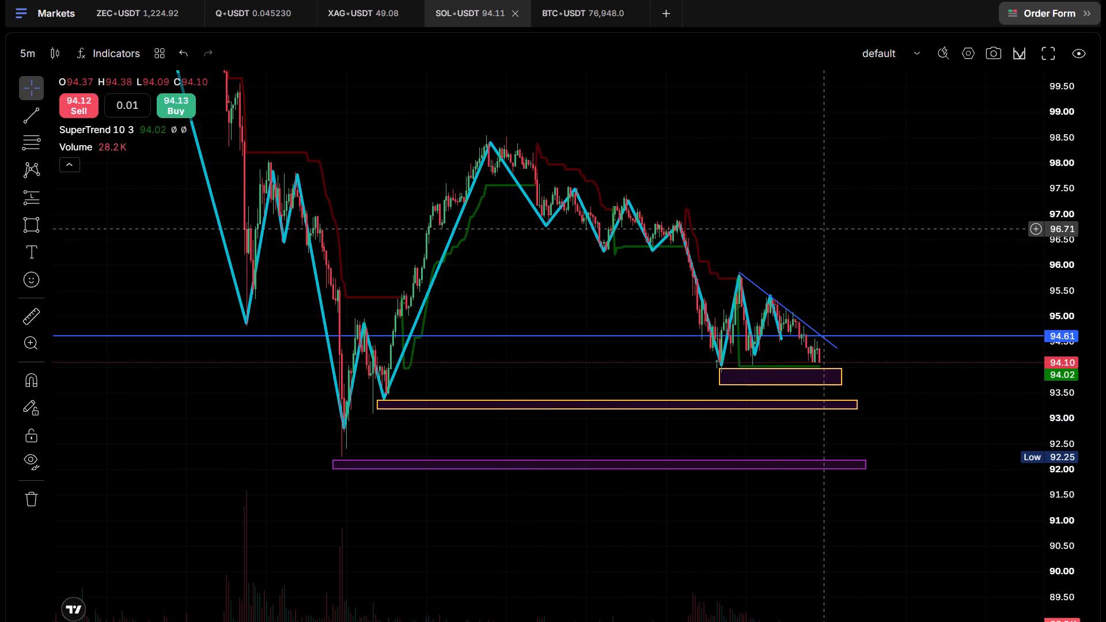
scroll(983, 347, up, 2)
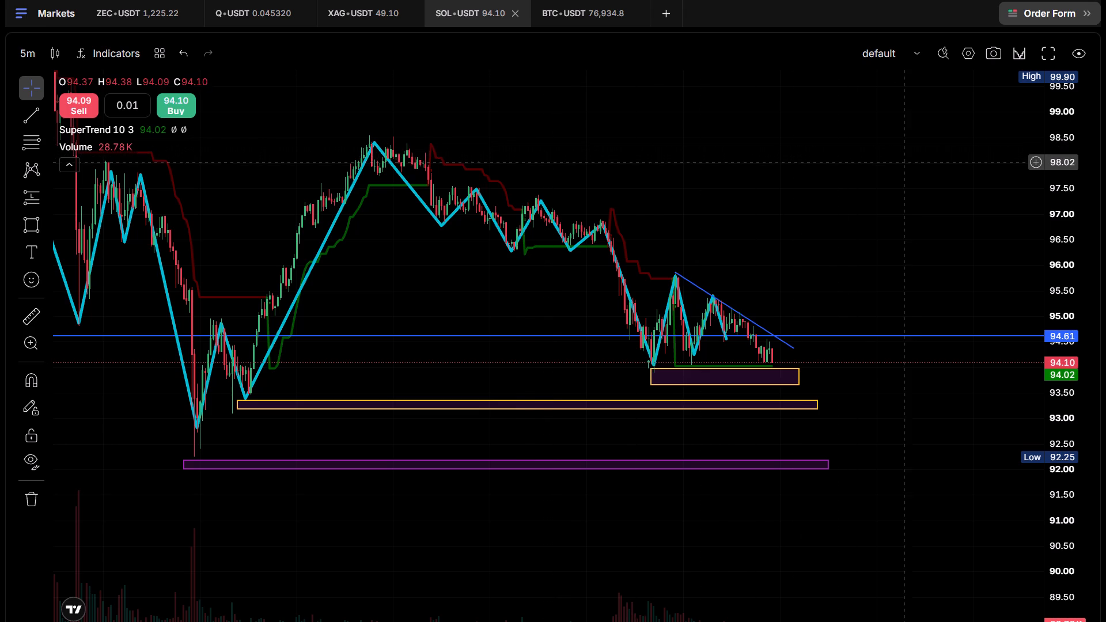
click(31, 233)
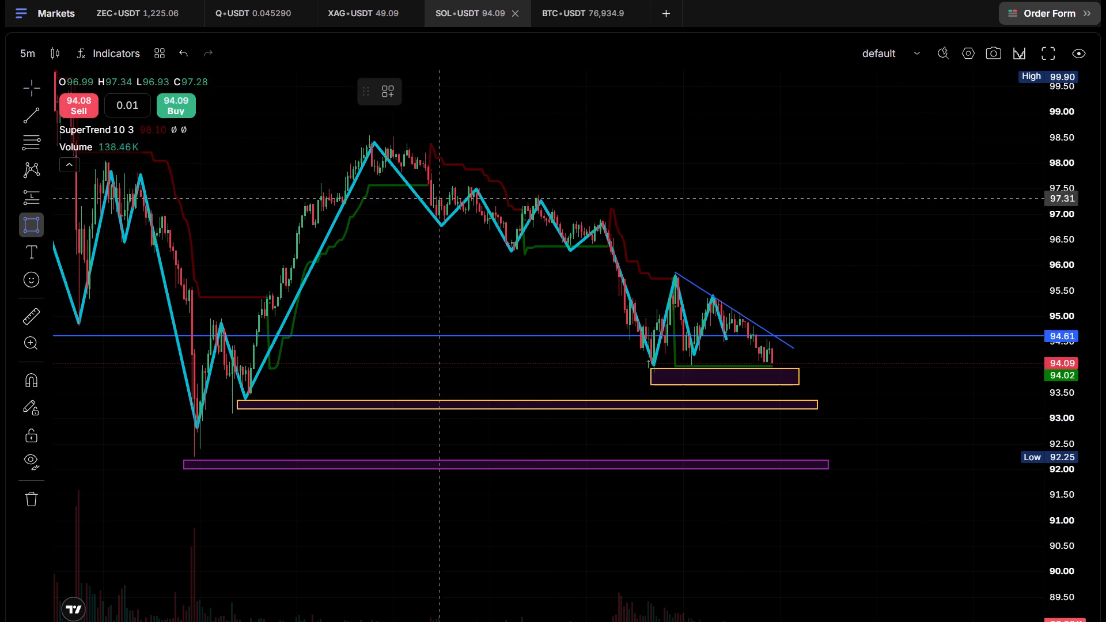
drag(371, 136, 978, 149)
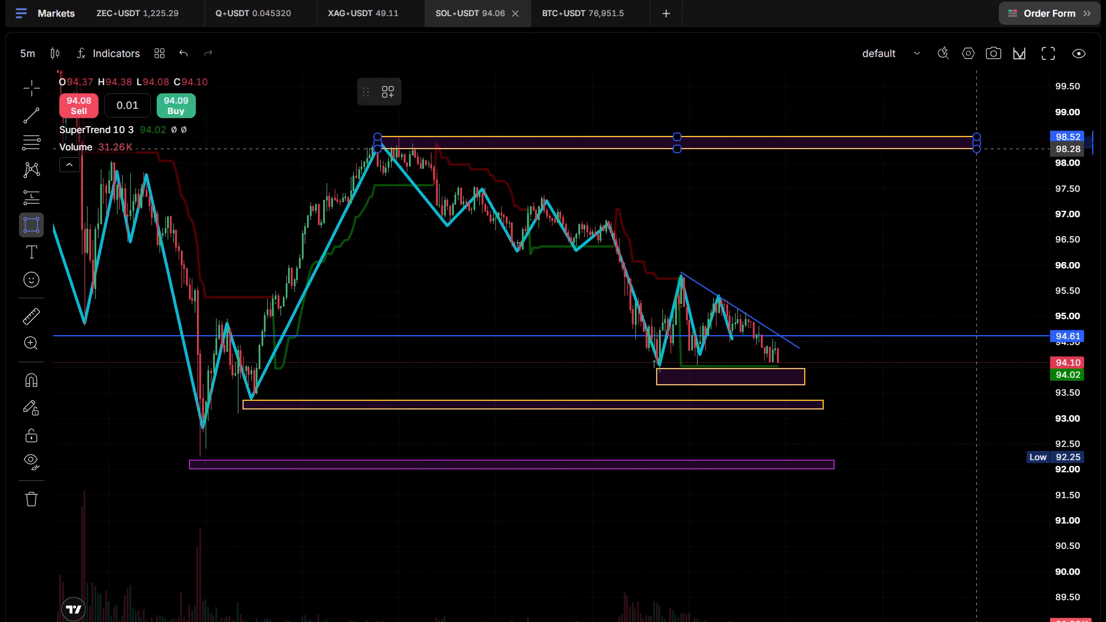
drag(978, 149, 979, 150)
click(979, 150)
Draw a thin resistance rectangle from the swing high just before the last sell-off forward past the latest candle, spanning about 96.89 to 96.81.
drag(967, 257, 863, 266)
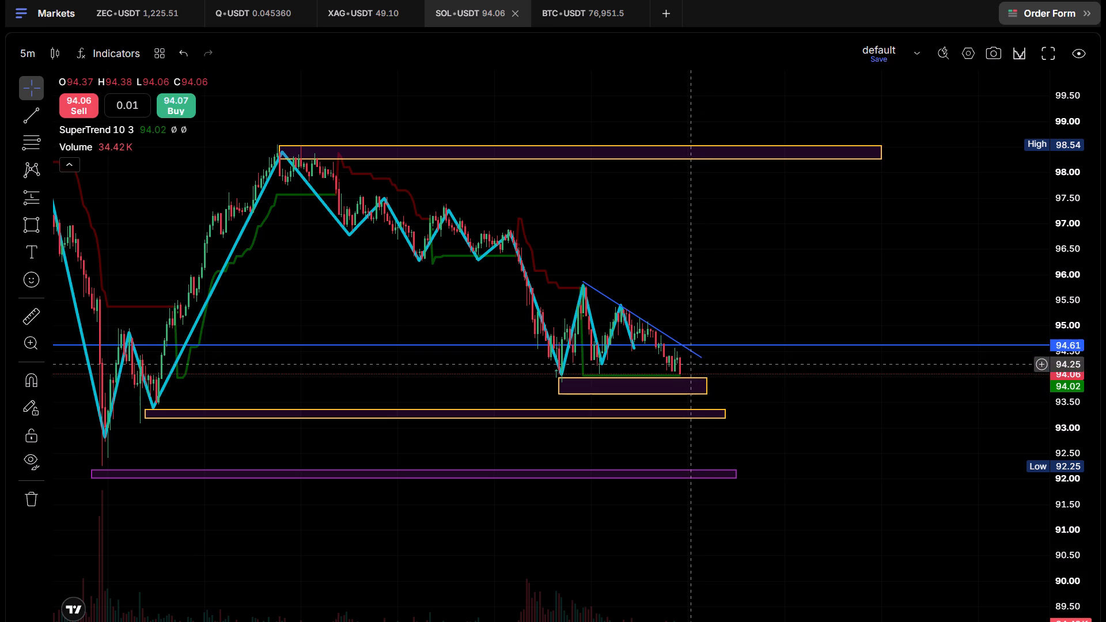
scroll(711, 327, up, 4)
drag(596, 275, 824, 280)
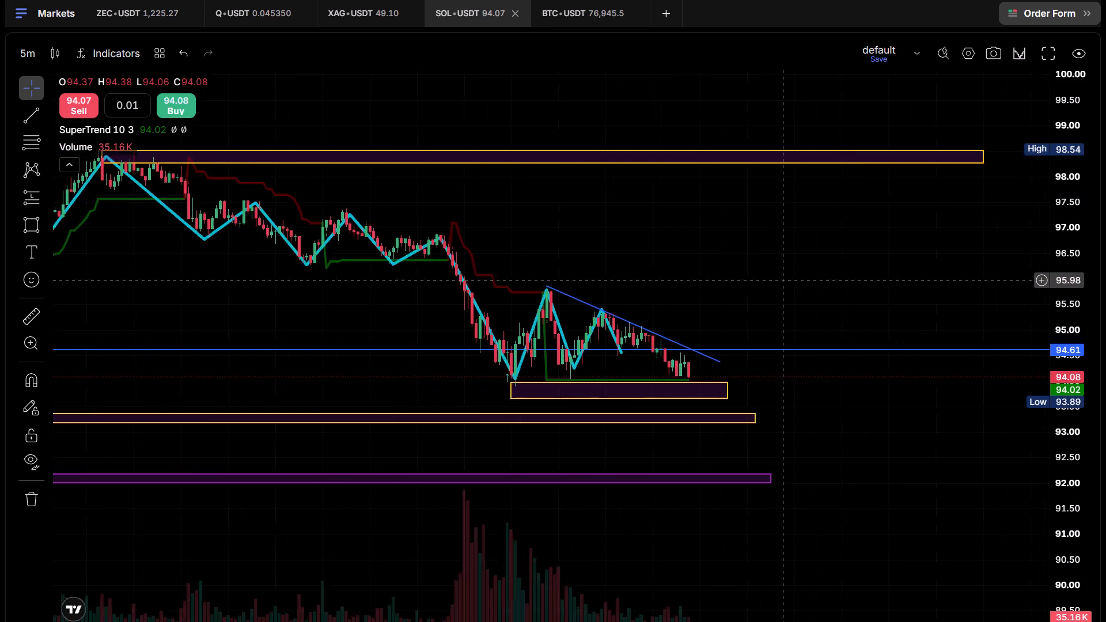
drag(824, 280, 871, 280)
scroll(875, 279, up, 4)
drag(692, 287, 925, 308)
scroll(927, 308, up, 2)
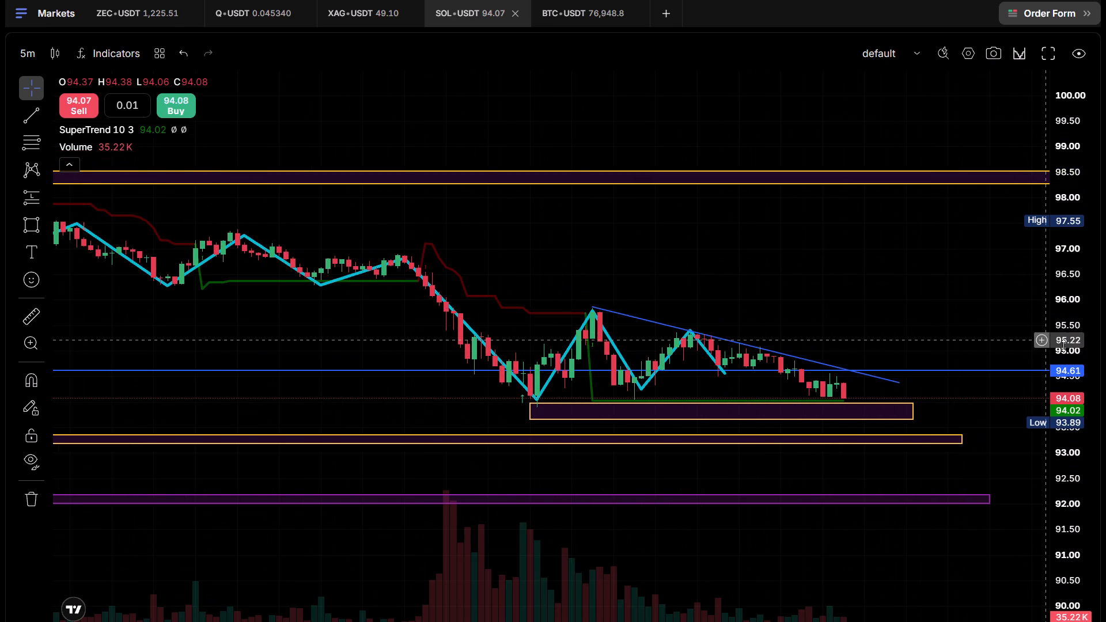
drag(1063, 347, 1096, 72)
scroll(919, 256, down, 2)
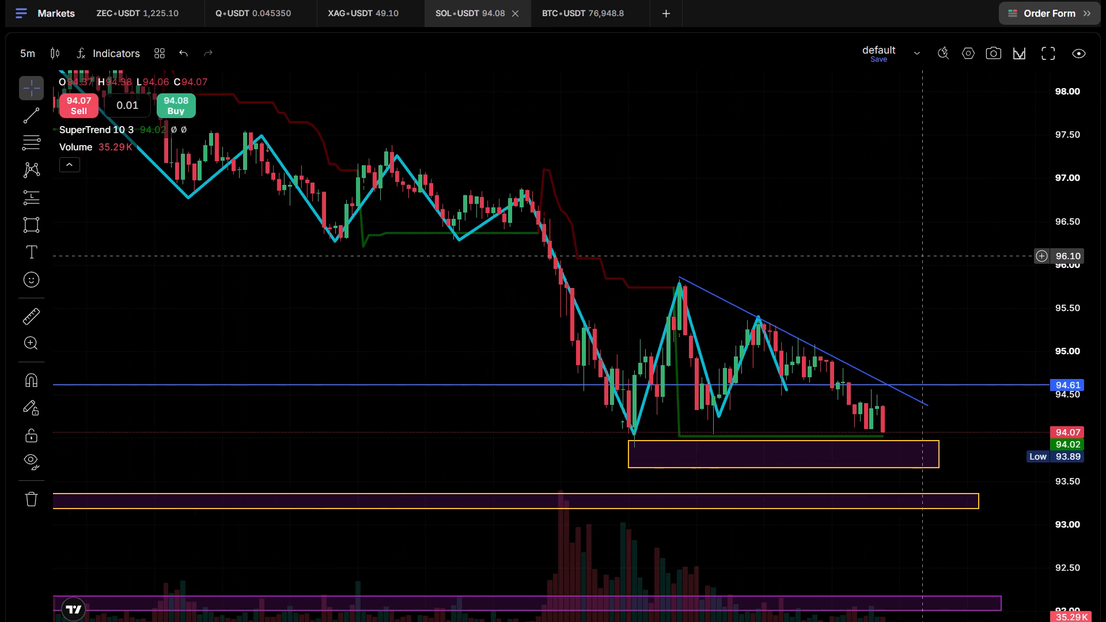
scroll(919, 256, down, 1)
drag(918, 295, 823, 327)
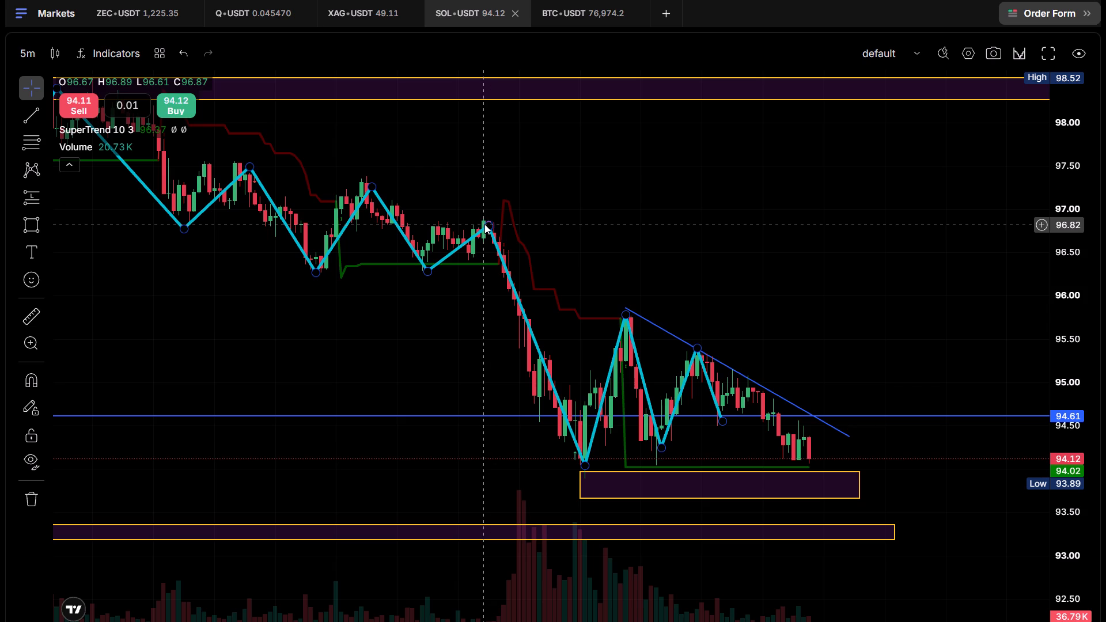
click(26, 220)
drag(490, 218, 755, 228)
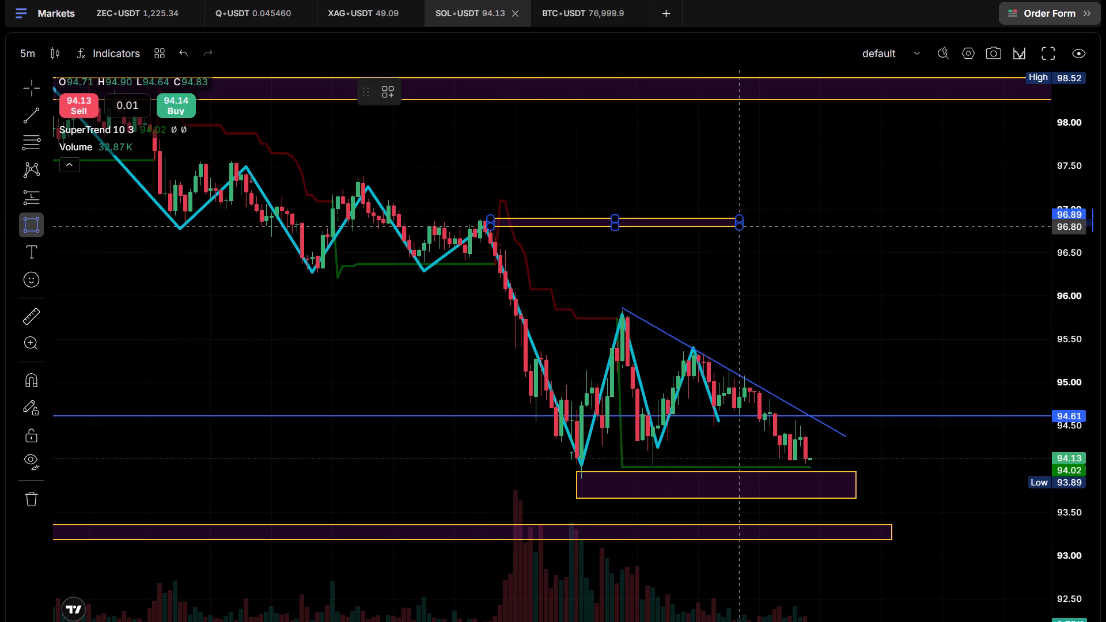
drag(755, 228, 994, 226)
click(994, 226)
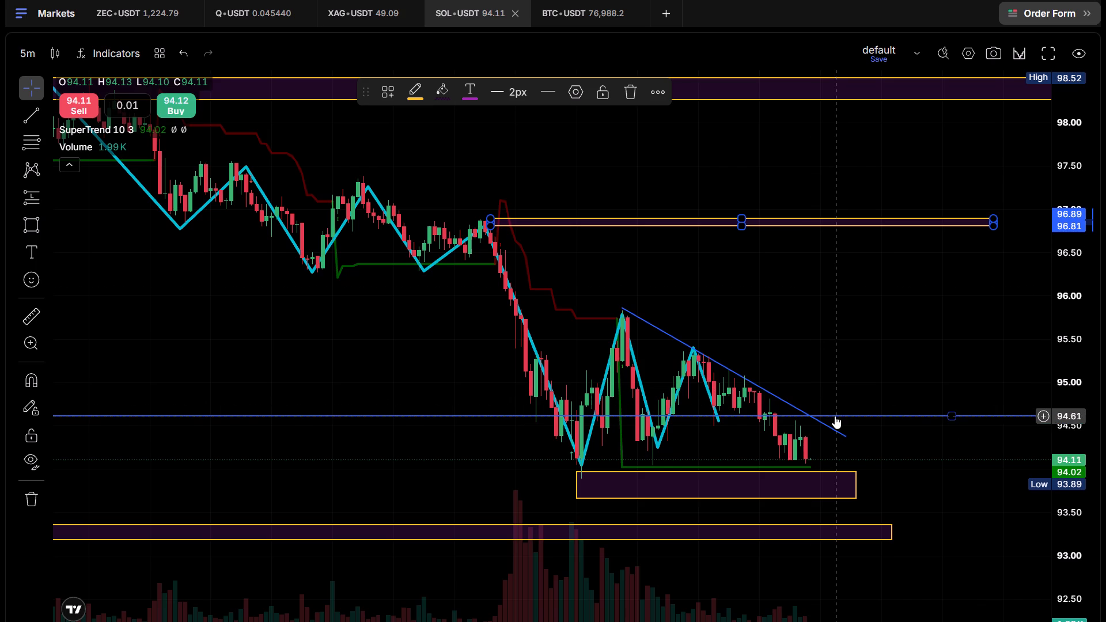
Draw another thin resistance rectangle from the next higher swing high forward past the latest candle, with its top edge at about 97.41.
drag(844, 367, 862, 321)
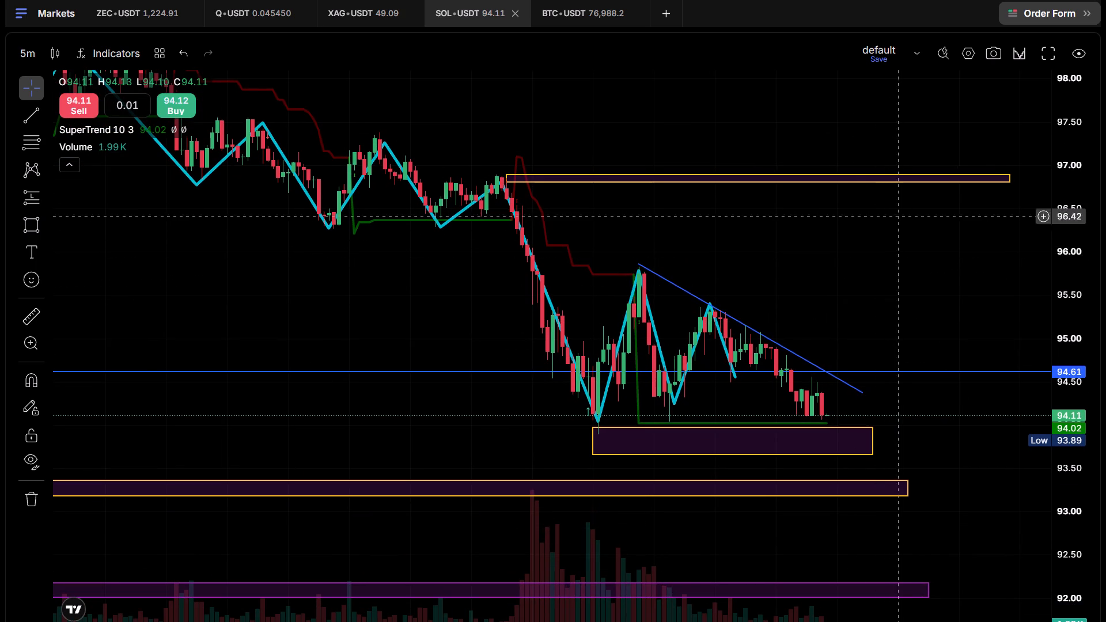
drag(899, 248, 868, 301)
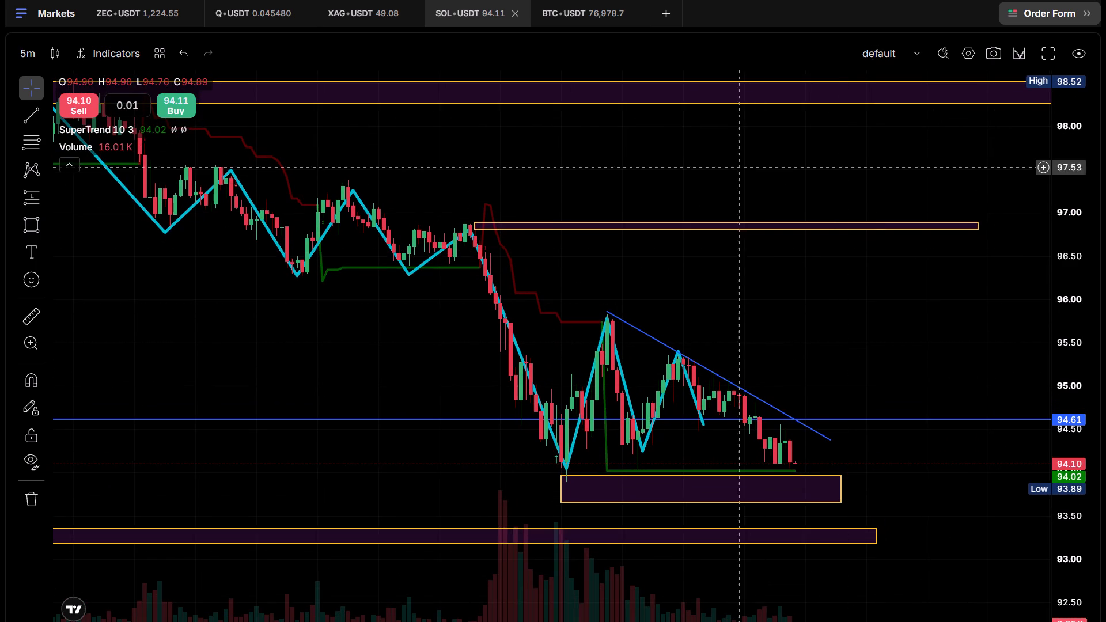
drag(737, 184, 733, 215)
scroll(778, 229, down, 2)
drag(780, 200, 781, 215)
click(24, 226)
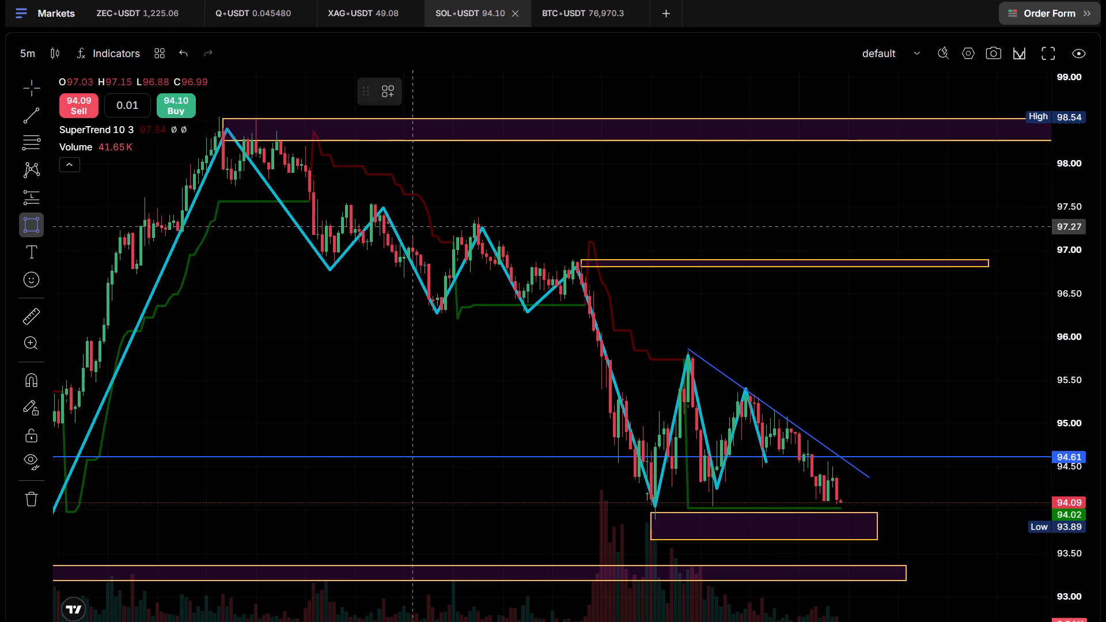
drag(480, 221, 1012, 215)
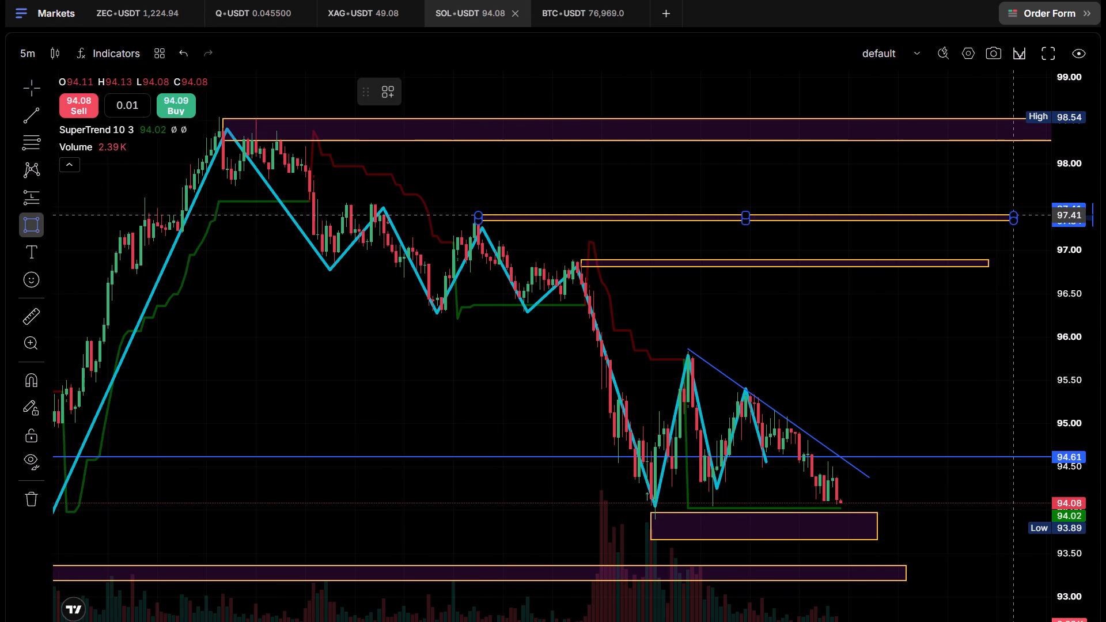
click(1012, 215)
Stretch the middle resistance rectangle back to the earlier swing high and reshape it to span about 97.55 to 97.41.
drag(476, 216, 471, 215)
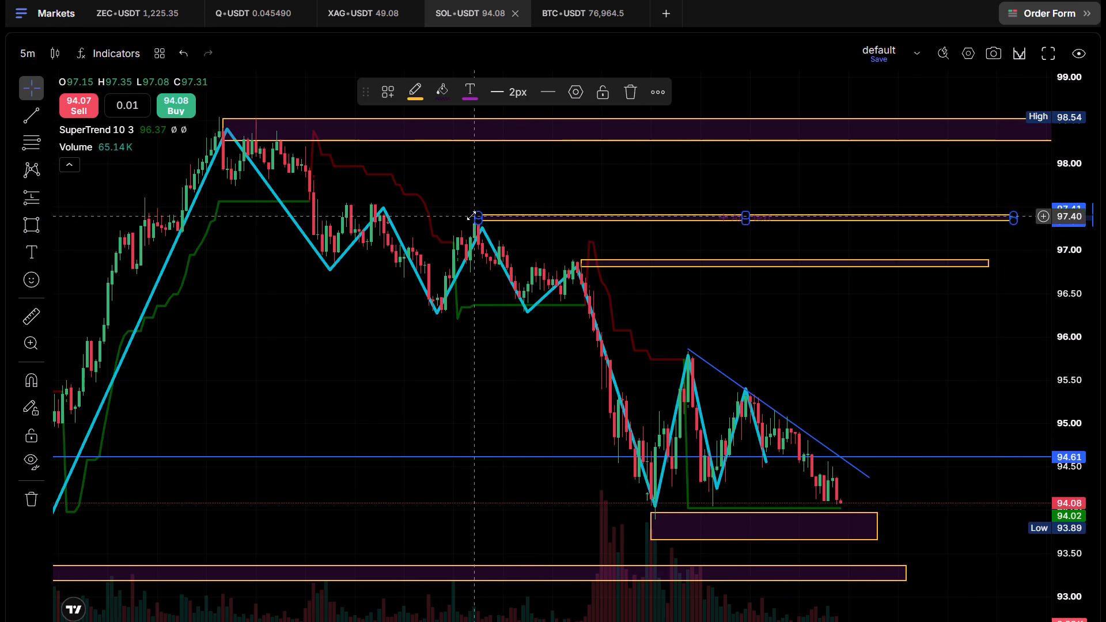
drag(471, 215, 456, 219)
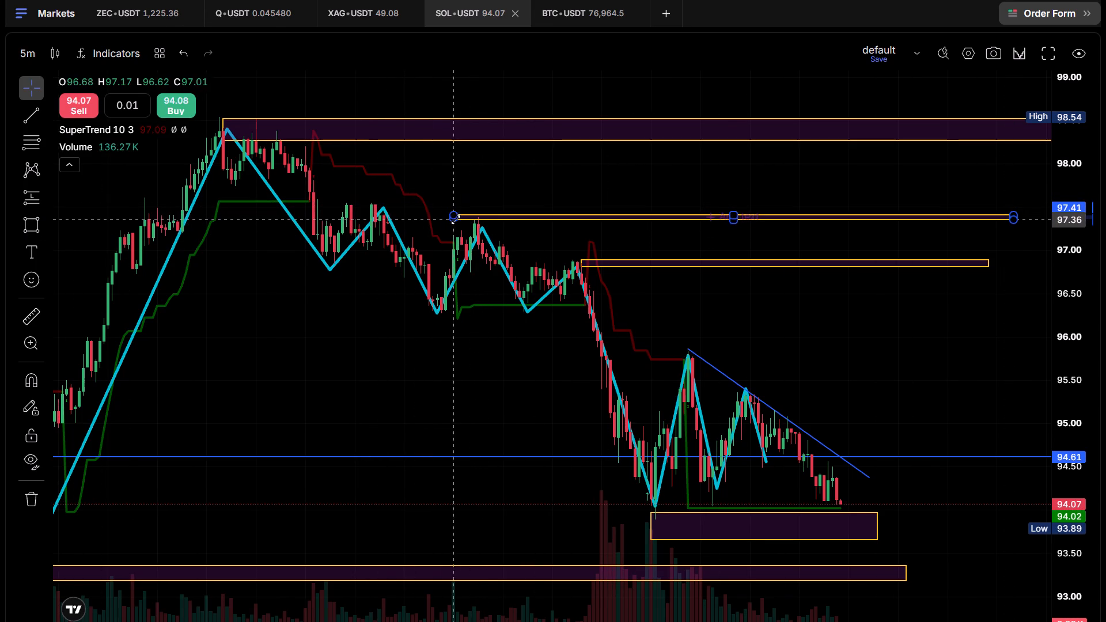
drag(456, 219, 367, 196)
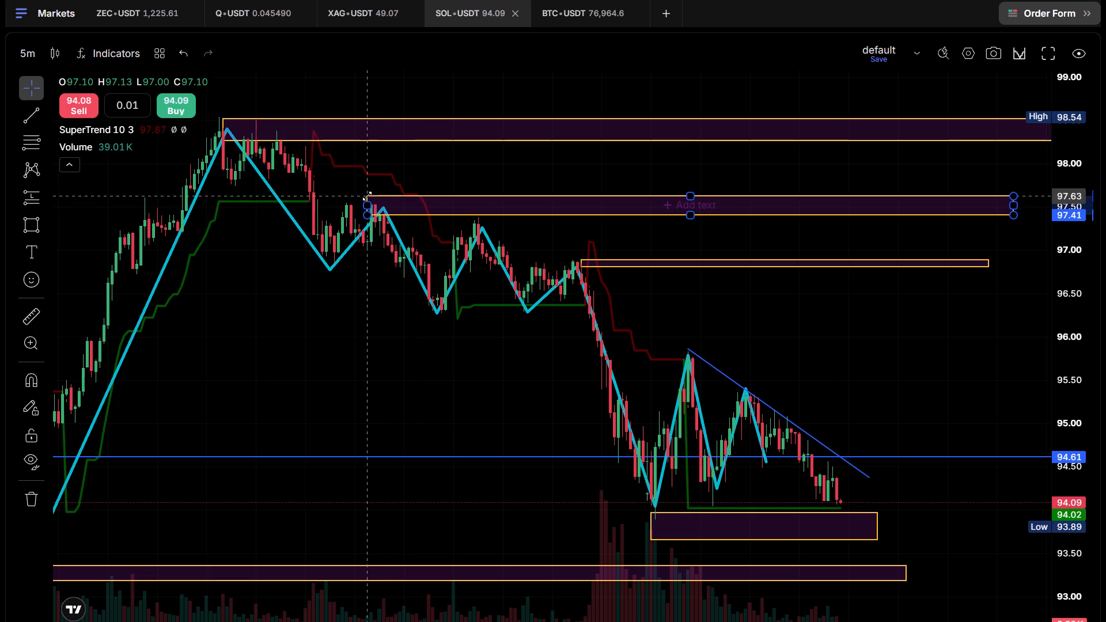
drag(367, 196, 368, 203)
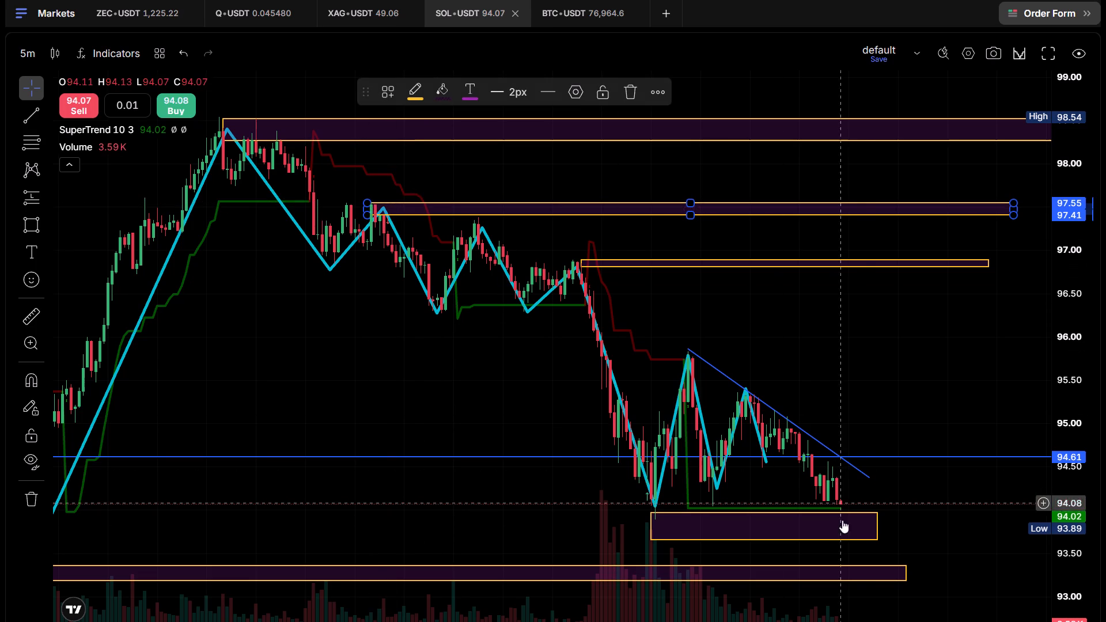
Examine the latest candles at the first support zone against the three resistance zones above and the wider market structure.
drag(893, 339, 839, 359)
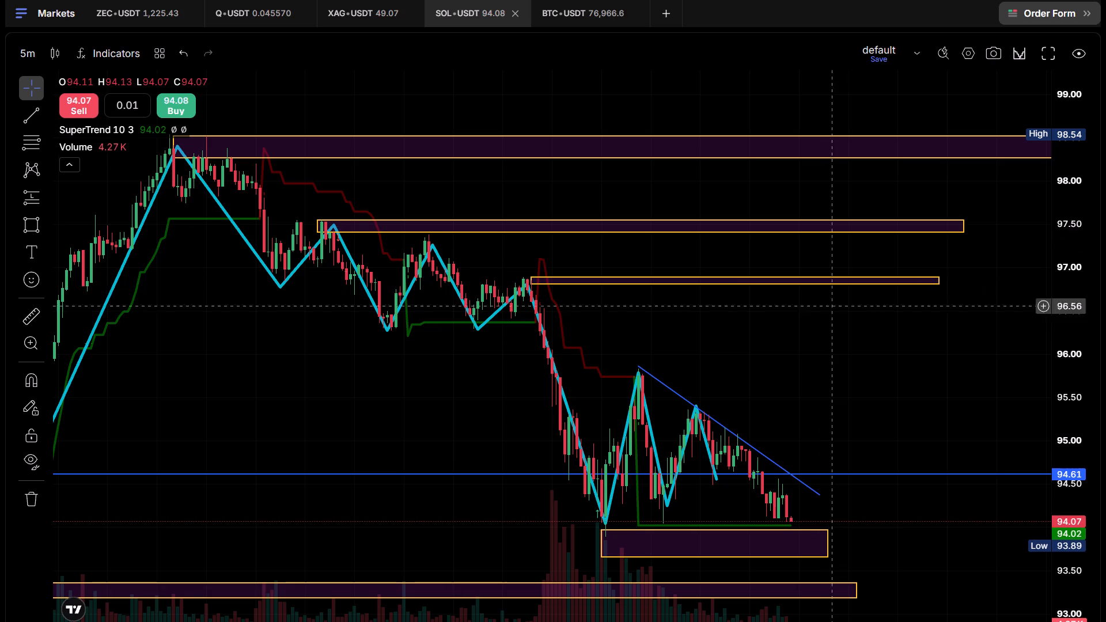
drag(844, 380, 820, 285)
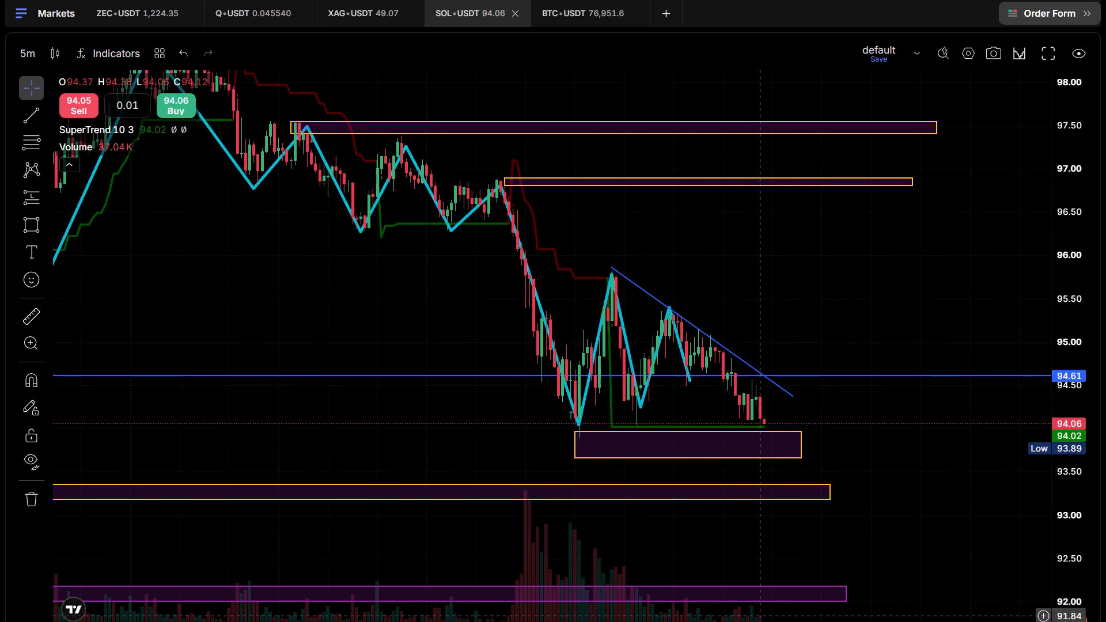
drag(819, 226, 828, 331)
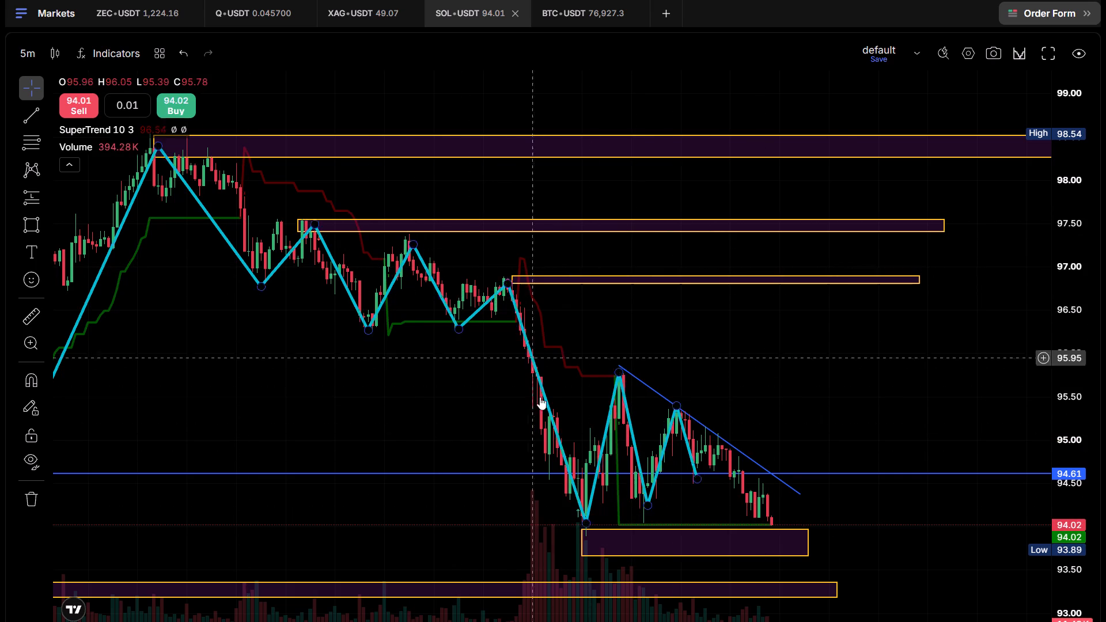
drag(668, 503, 692, 469)
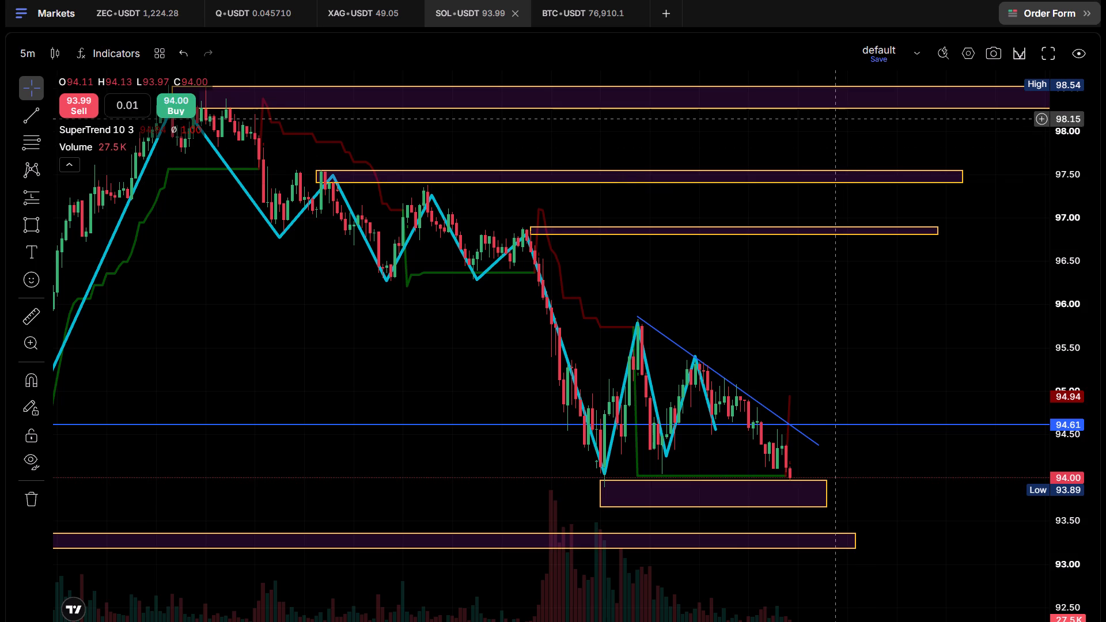
scroll(764, 187, down, 8)
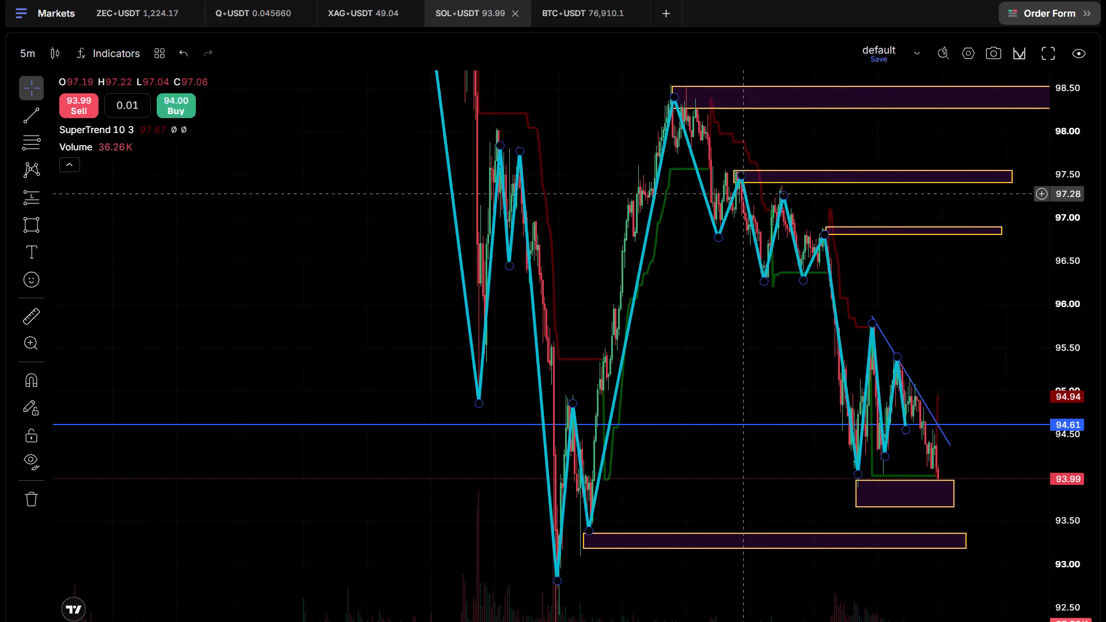
Examine the wider price structure from the earlier major peak through the three resistance zones down to the latest candles at first support.
drag(600, 87, 535, 318)
drag(475, 218, 478, 382)
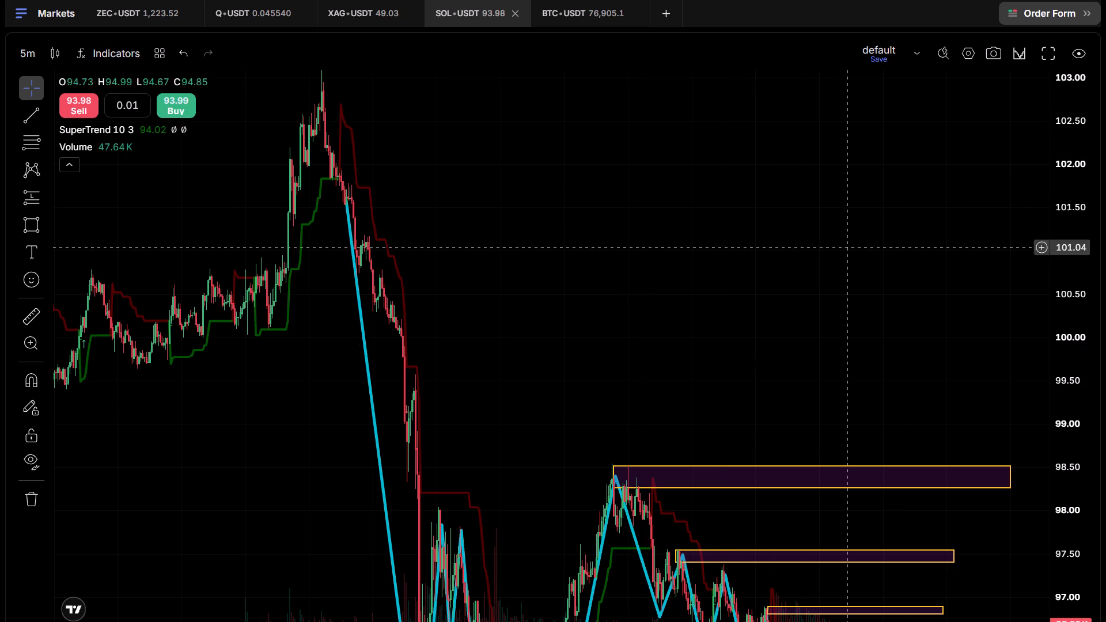
scroll(828, 437, up, 3)
drag(791, 384, 751, 149)
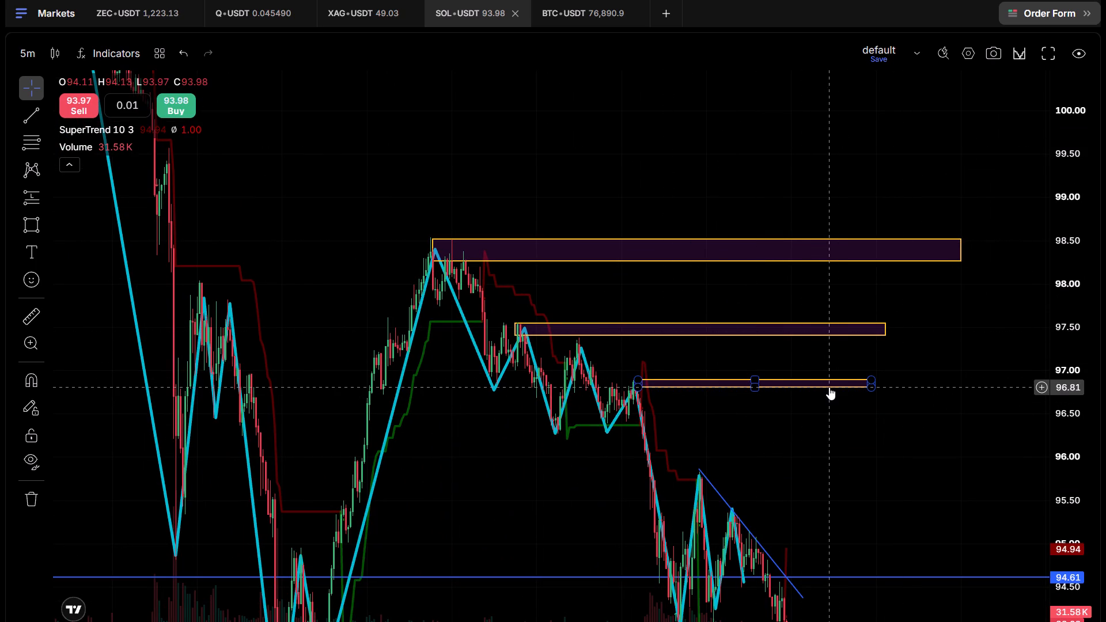
drag(872, 478, 868, 365)
scroll(870, 384, up, 4)
drag(753, 387, 888, 388)
scroll(891, 388, up, 3)
drag(724, 396, 831, 378)
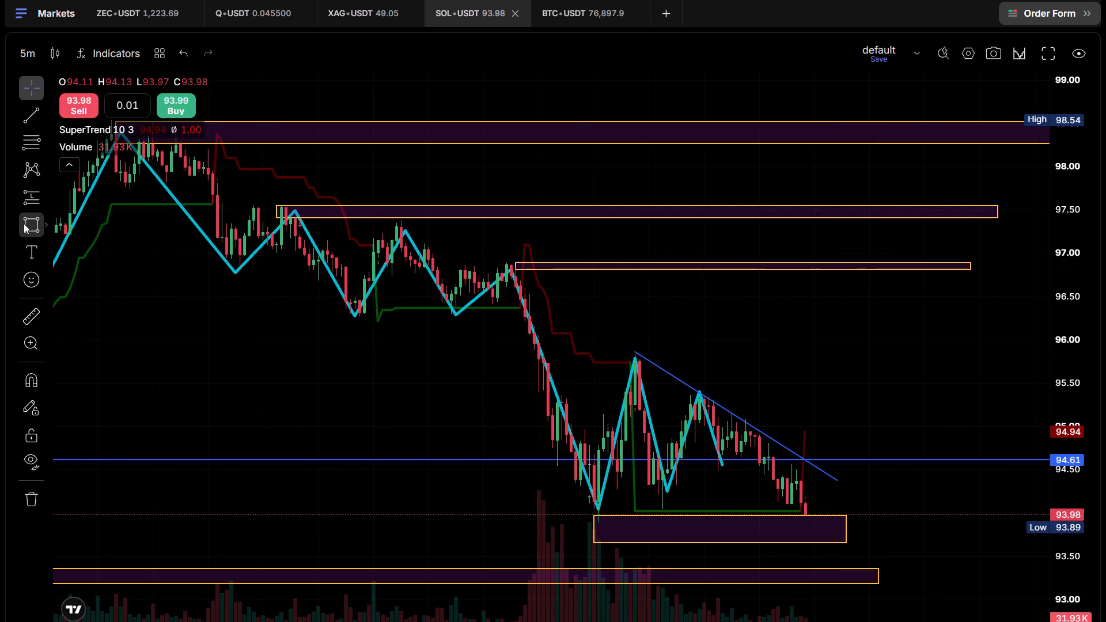
Place a long position projection just past the latest candle with its entry at about 94.87, undoing a stray adjustment.
click(24, 223)
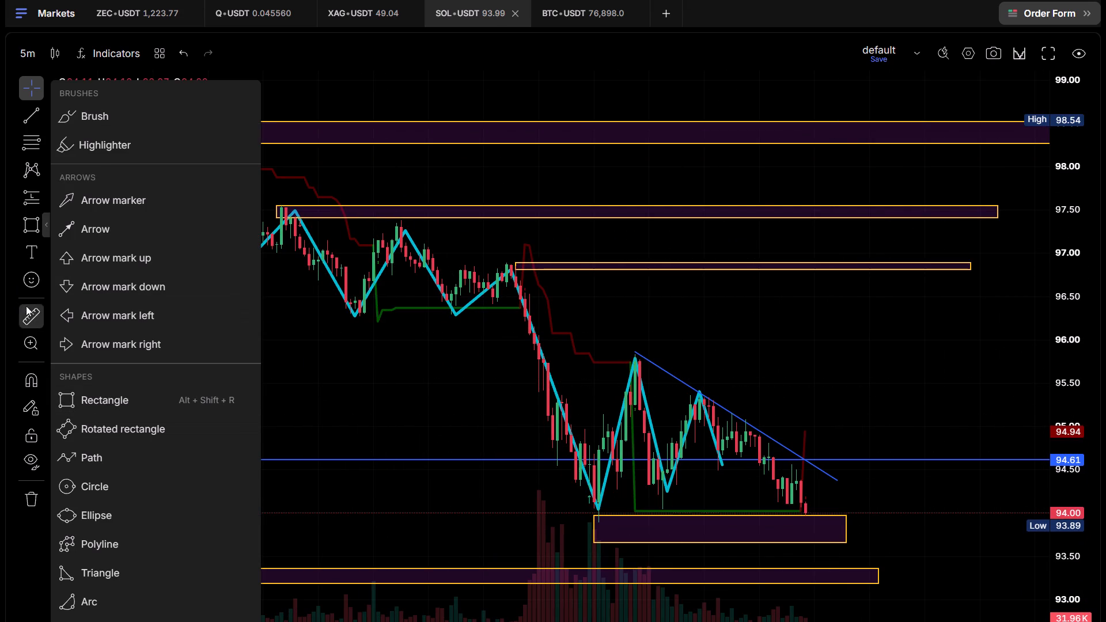
click(26, 202)
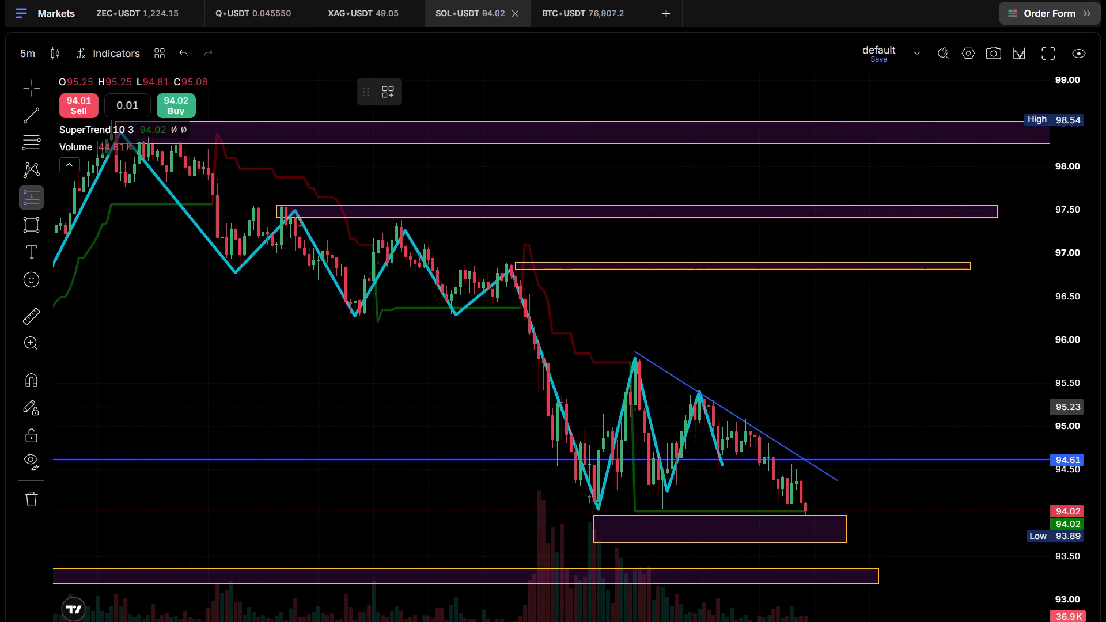
click(819, 437)
scroll(790, 466, up, 3)
drag(652, 422, 678, 337)
key(ctrl+z)
Set the long position's stop level to 94.36, below the horizontal line at 94.61.
drag(987, 437, 918, 343)
drag(675, 430, 691, 397)
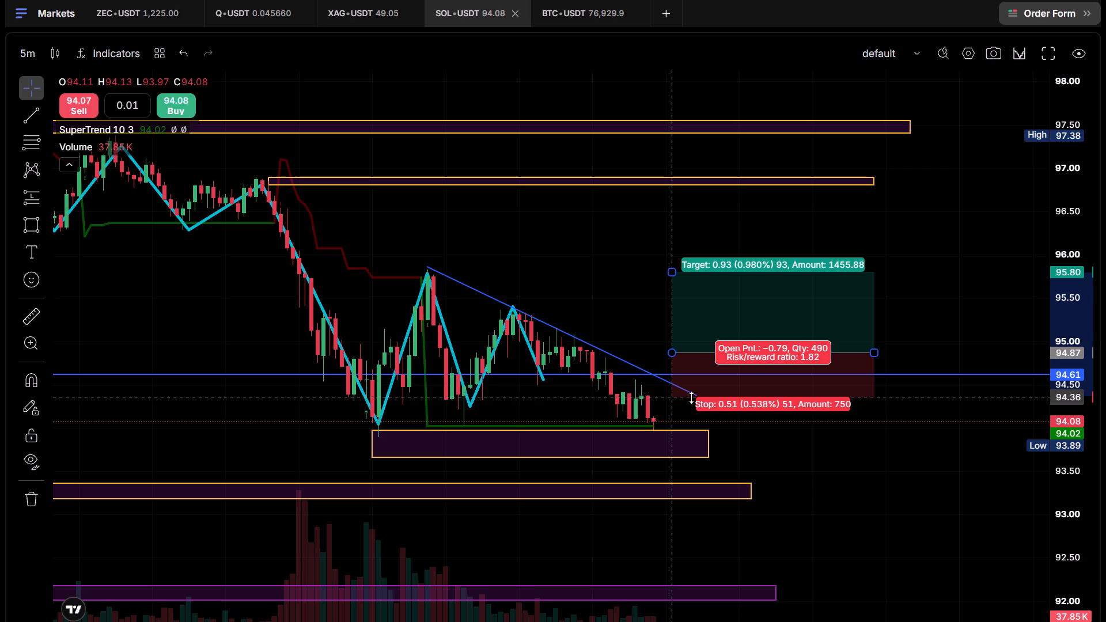
drag(691, 397, 705, 411)
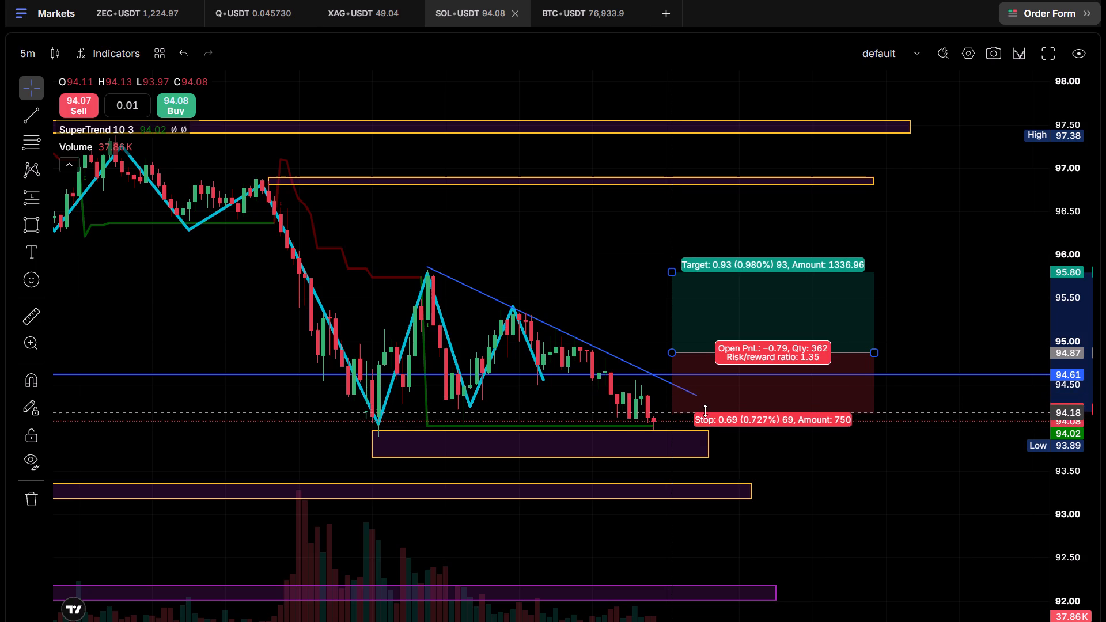
drag(705, 411, 706, 391)
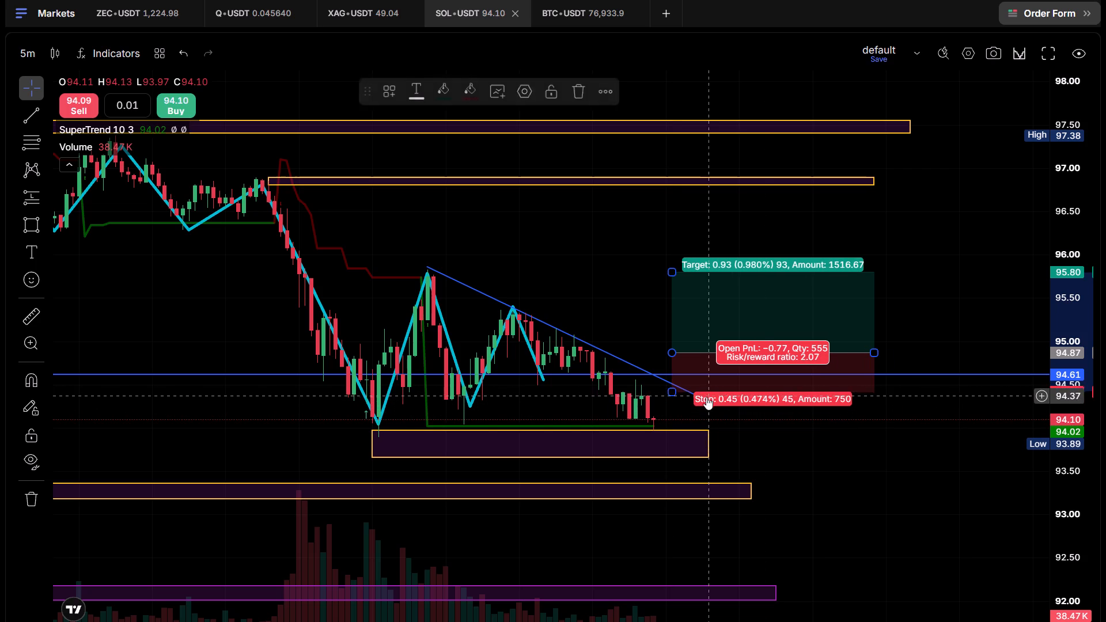
drag(961, 267, 949, 297)
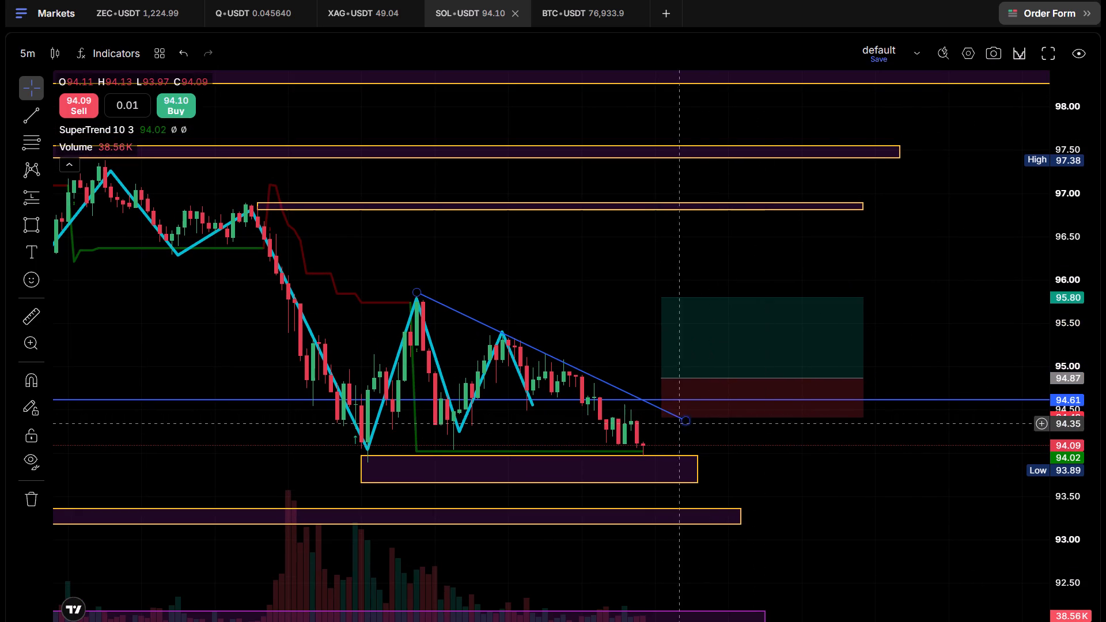
click(657, 418)
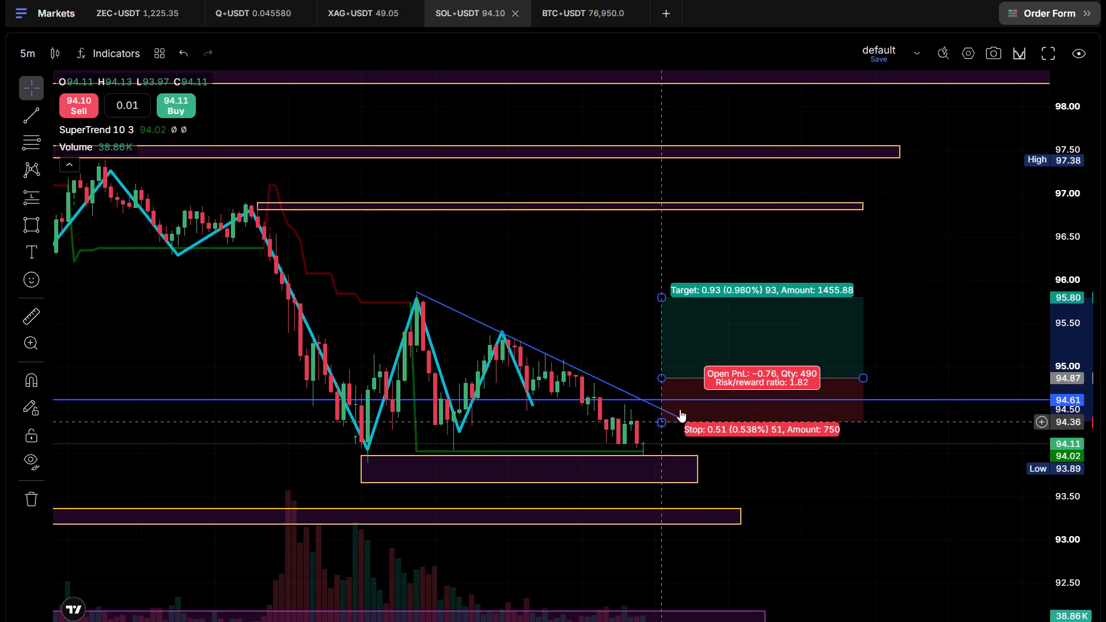
Raise the long position's target level to 96.80, at the lower edge of the nearest resistance zone.
drag(936, 248, 923, 294)
drag(653, 341, 696, 252)
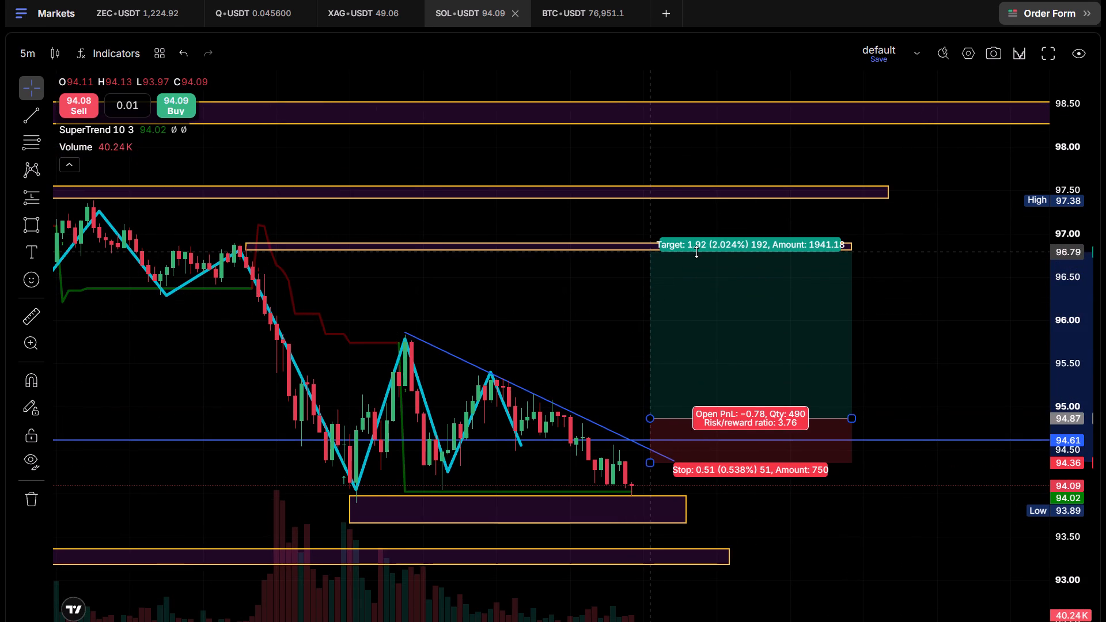
drag(696, 252, 699, 251)
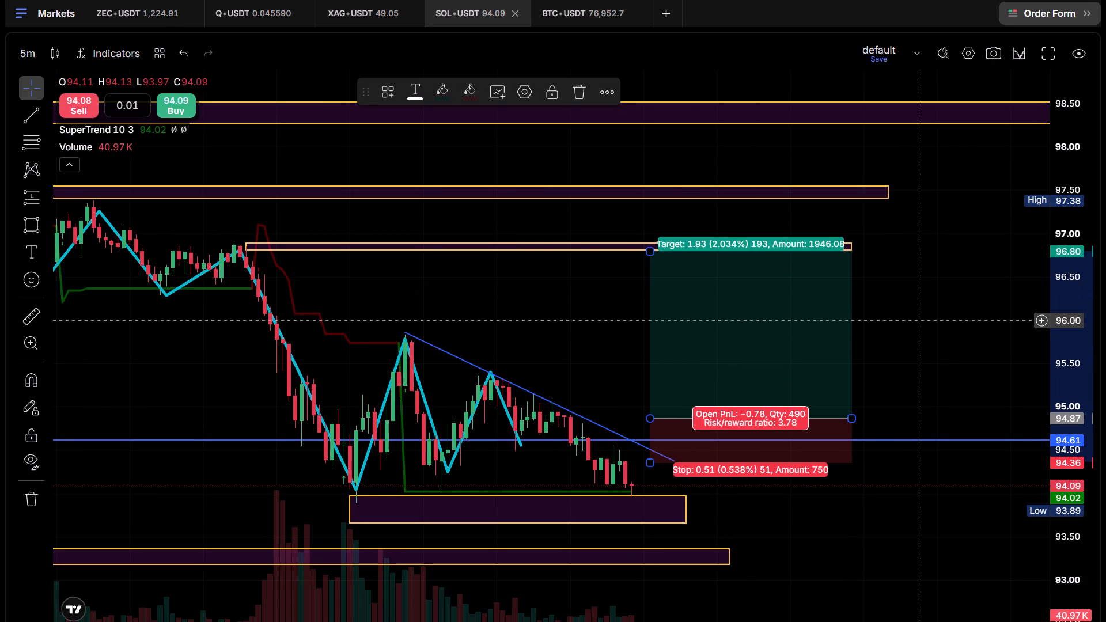
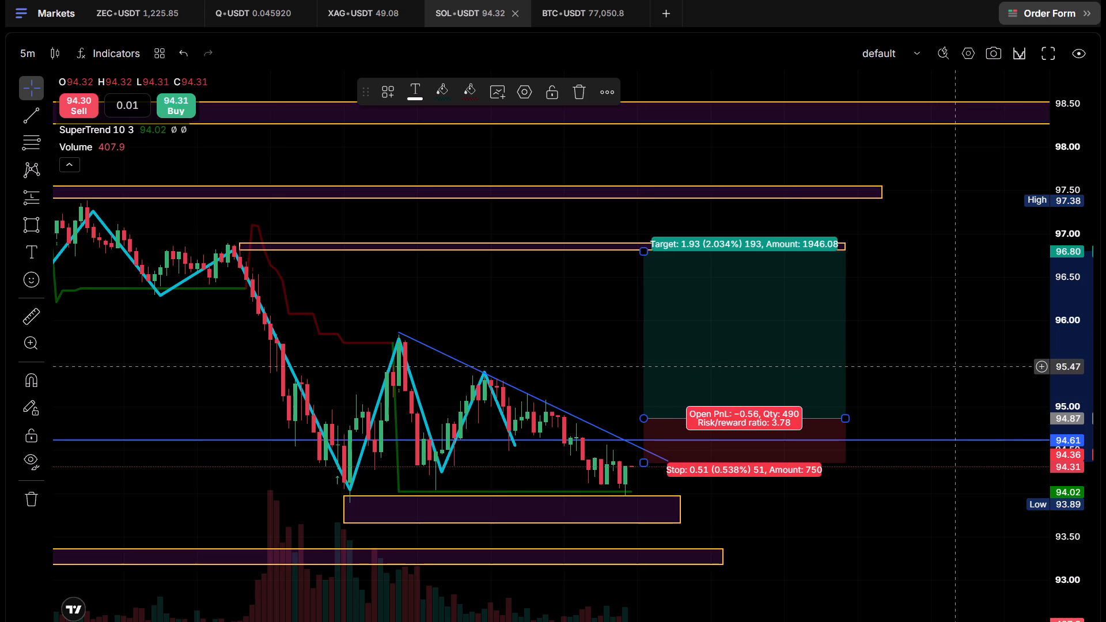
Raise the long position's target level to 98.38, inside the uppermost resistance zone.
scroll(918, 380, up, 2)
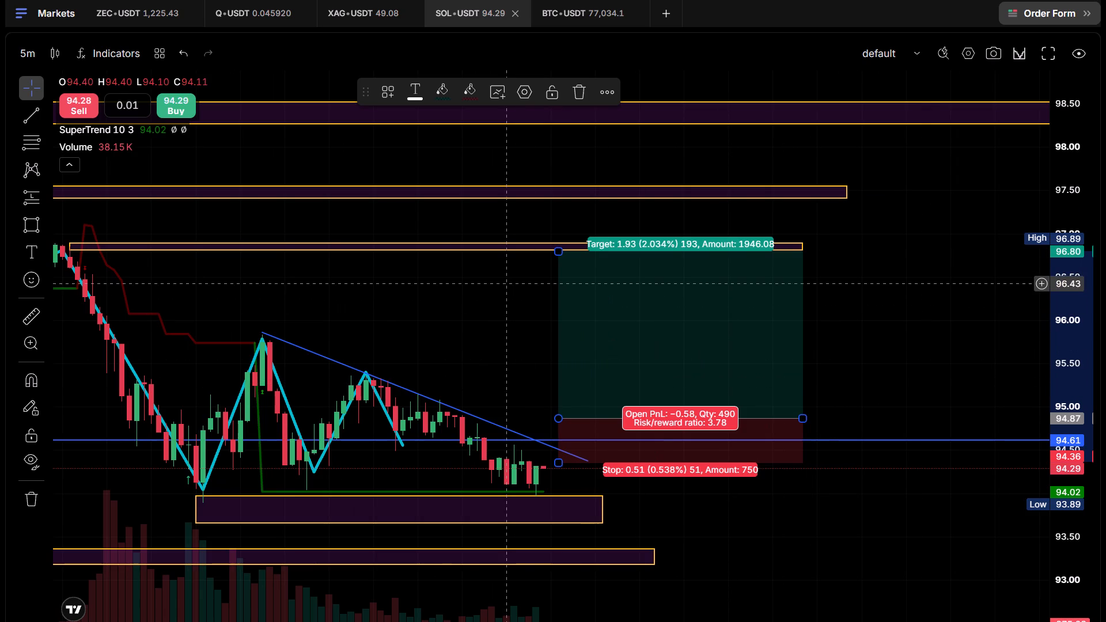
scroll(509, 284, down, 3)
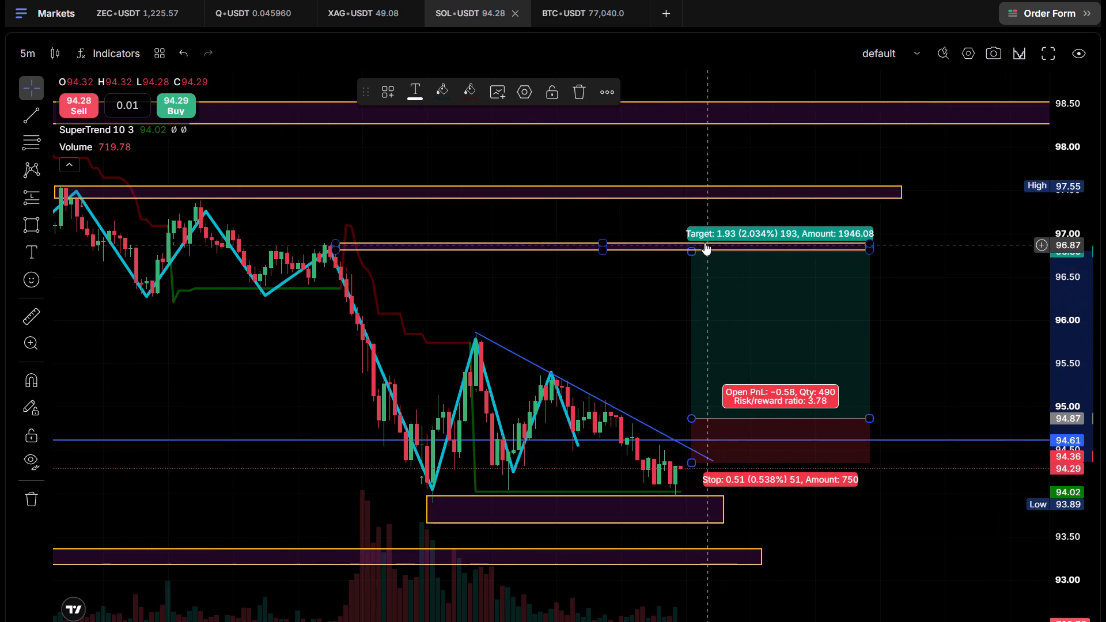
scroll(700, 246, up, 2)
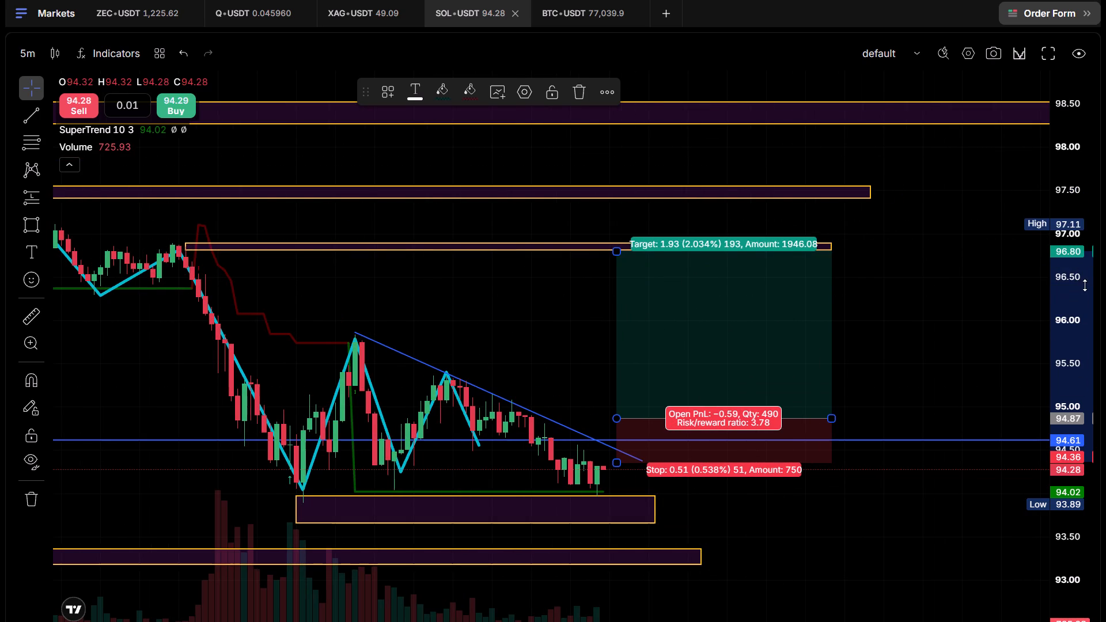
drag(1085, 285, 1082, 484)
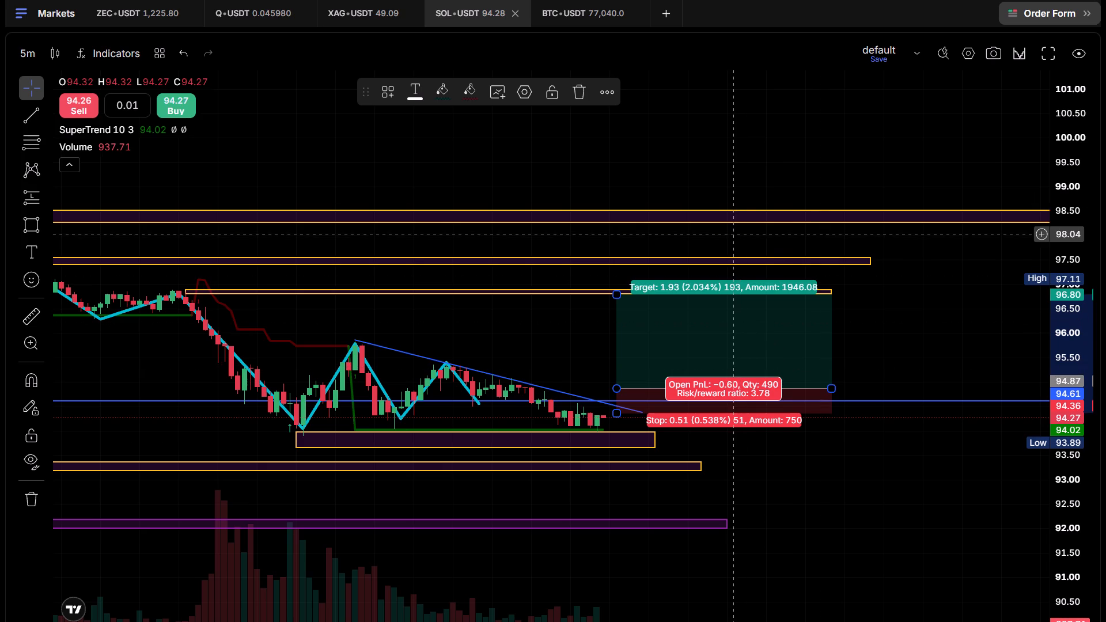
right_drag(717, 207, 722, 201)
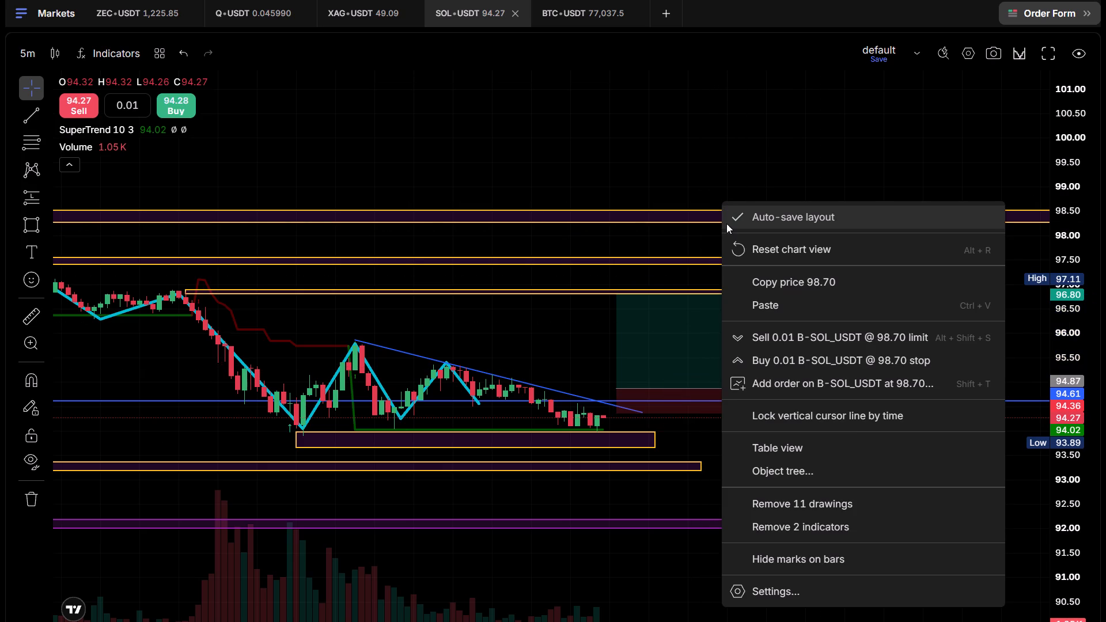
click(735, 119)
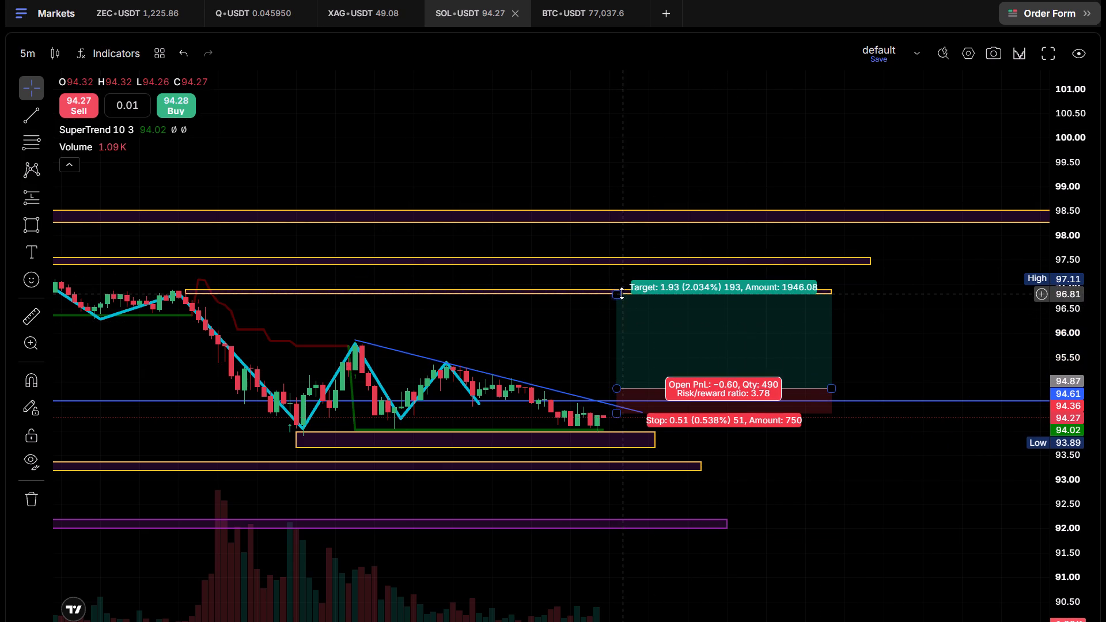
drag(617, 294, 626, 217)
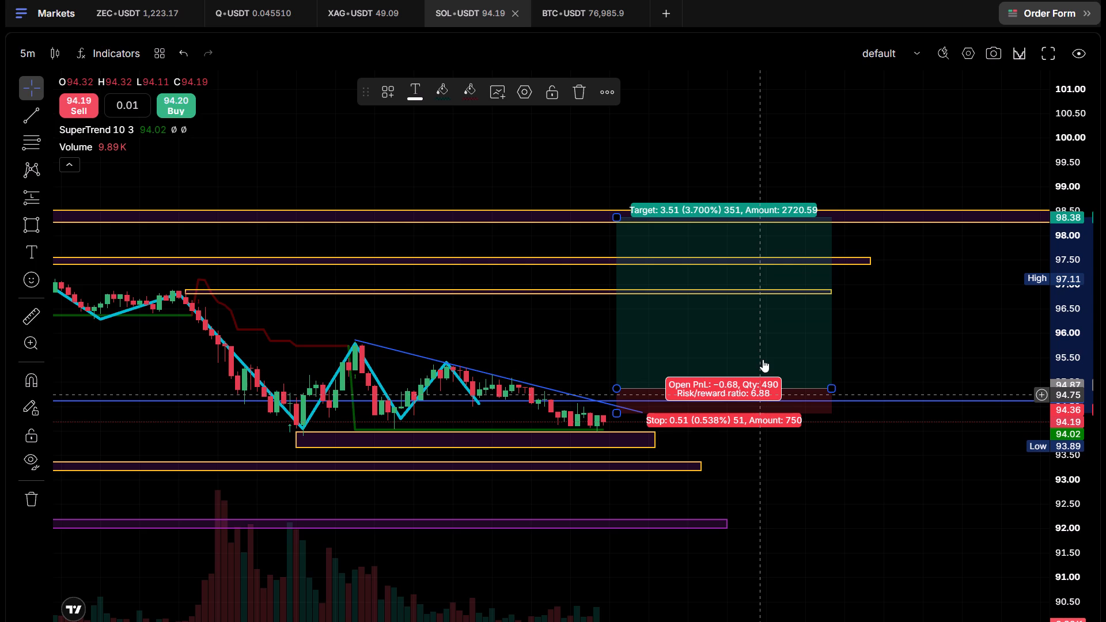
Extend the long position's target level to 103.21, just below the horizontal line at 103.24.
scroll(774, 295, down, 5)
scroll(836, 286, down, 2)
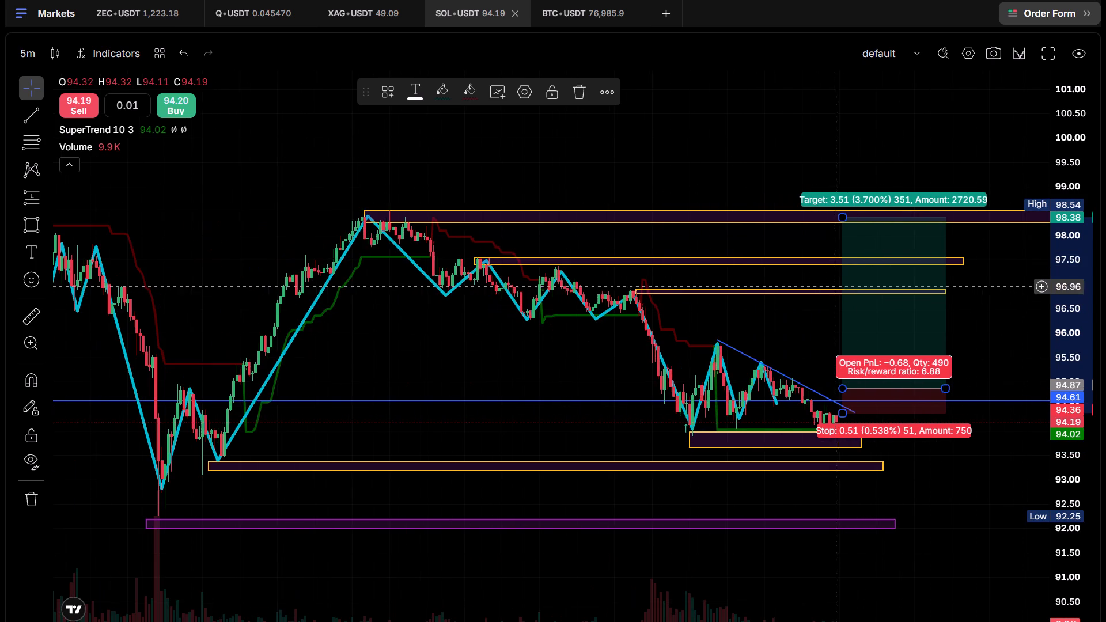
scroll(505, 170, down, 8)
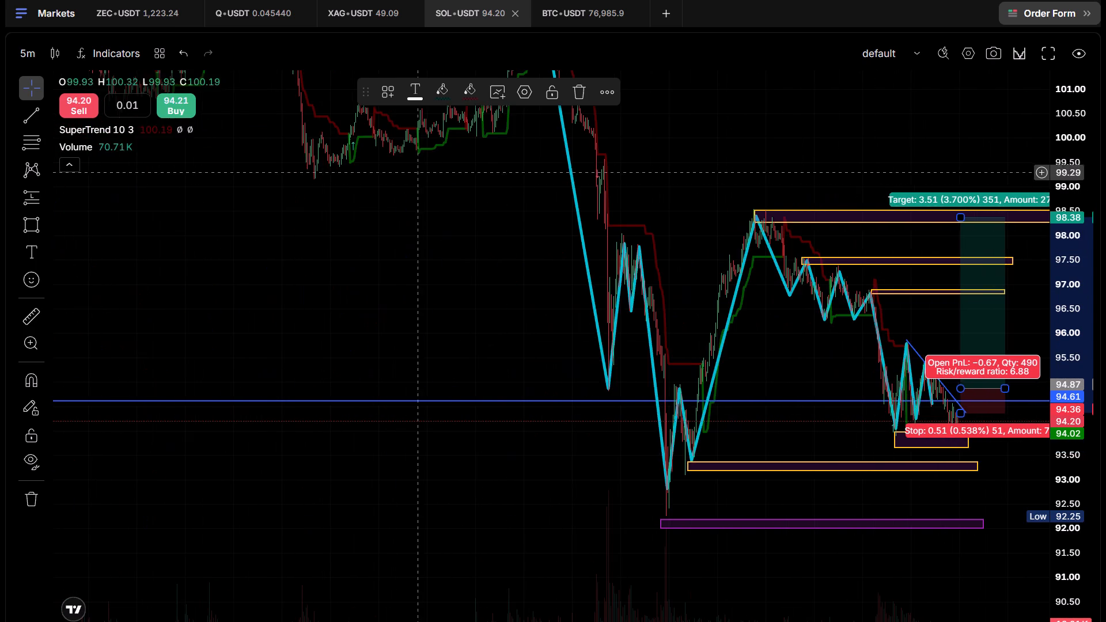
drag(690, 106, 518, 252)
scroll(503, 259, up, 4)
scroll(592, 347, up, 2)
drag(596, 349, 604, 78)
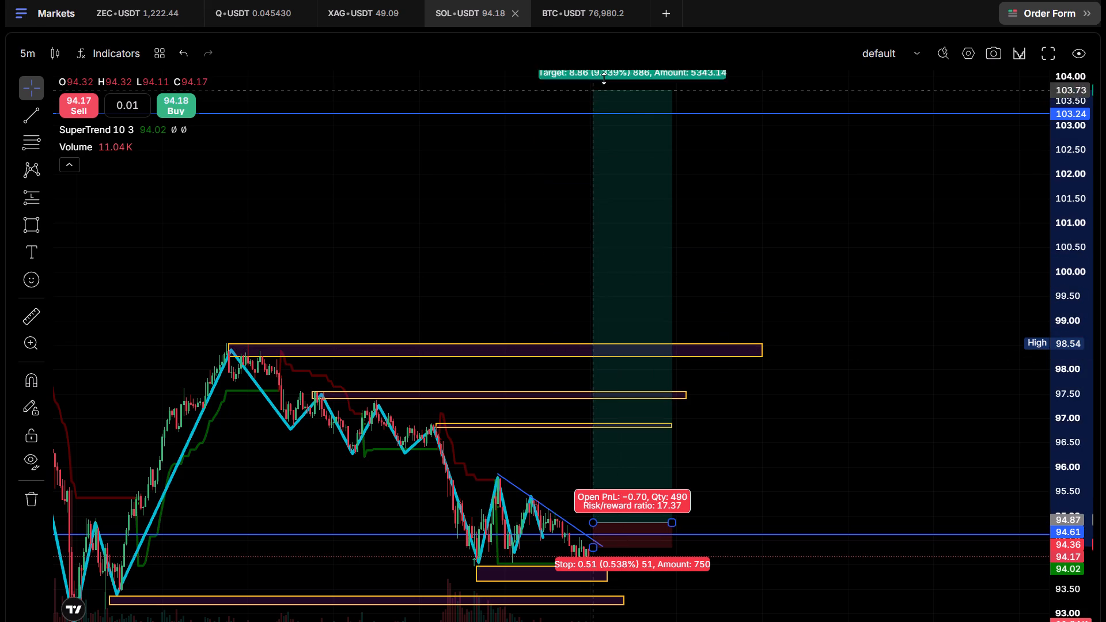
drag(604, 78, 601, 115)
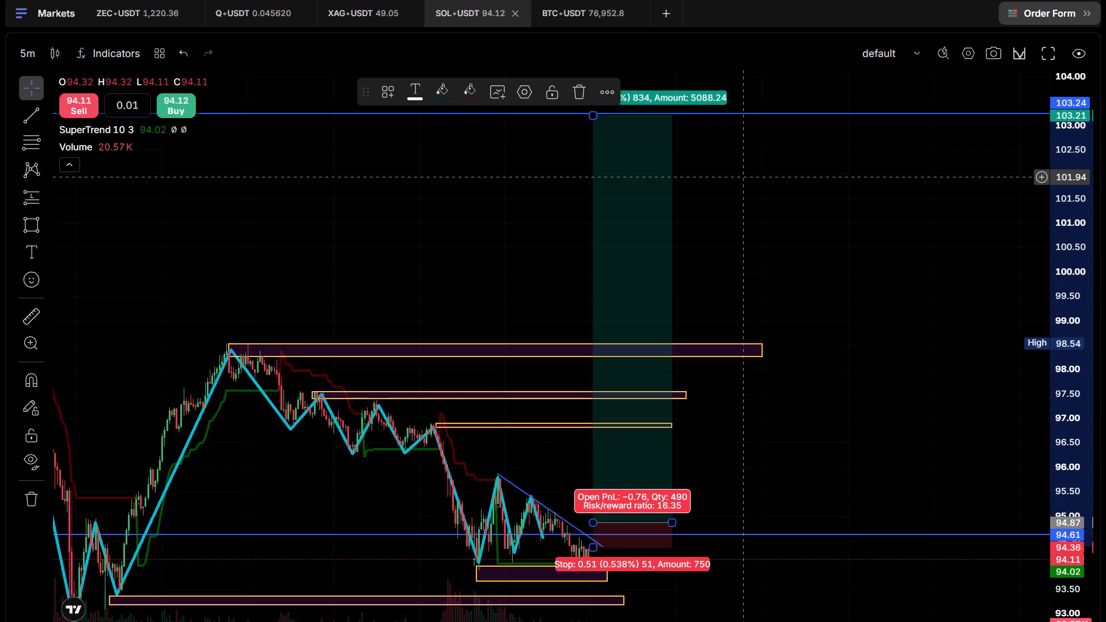
Examine the extended long position against the resistance zones, support zones and the wider swing structure.
scroll(711, 551, up, 3)
drag(694, 510, 787, 476)
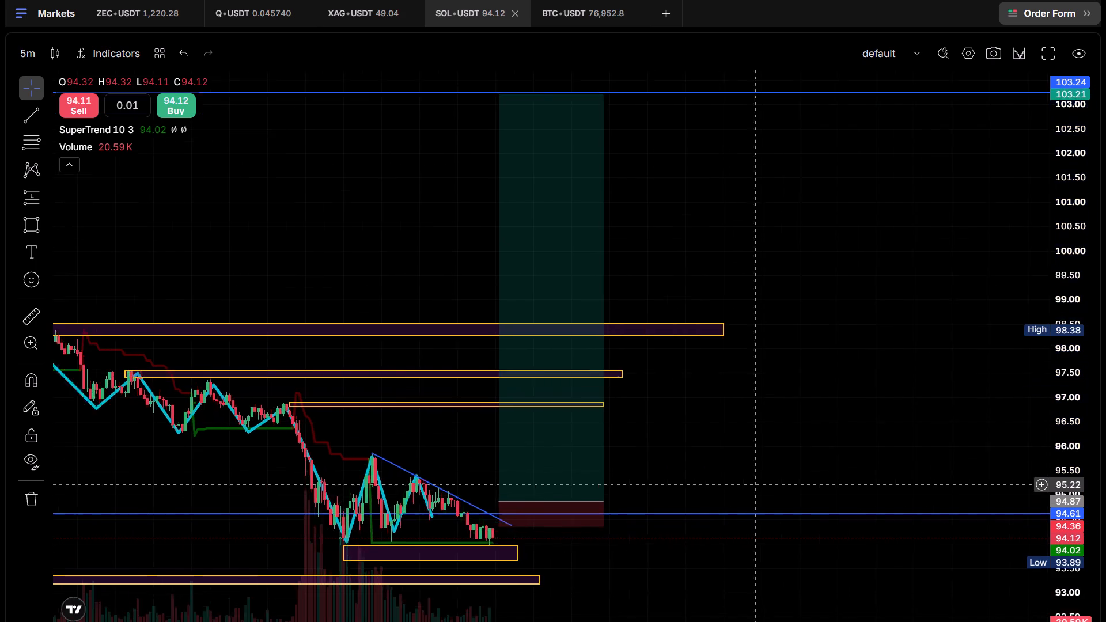
drag(787, 476, 928, 440)
scroll(925, 442, up, 4)
scroll(873, 446, down, 6)
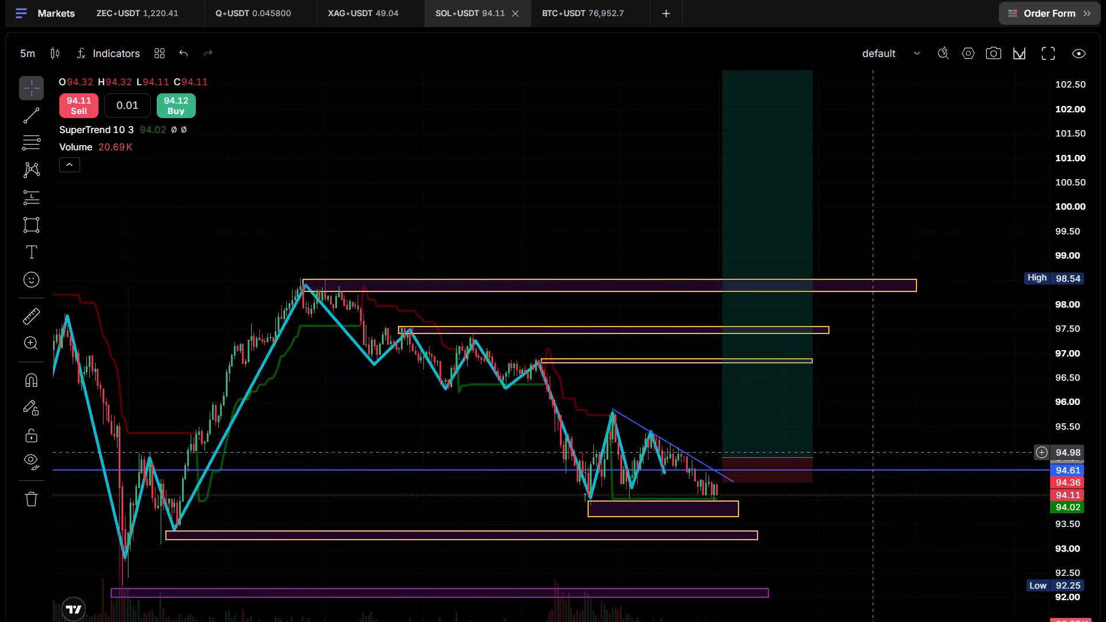
scroll(872, 452, down, 4)
drag(664, 234, 699, 201)
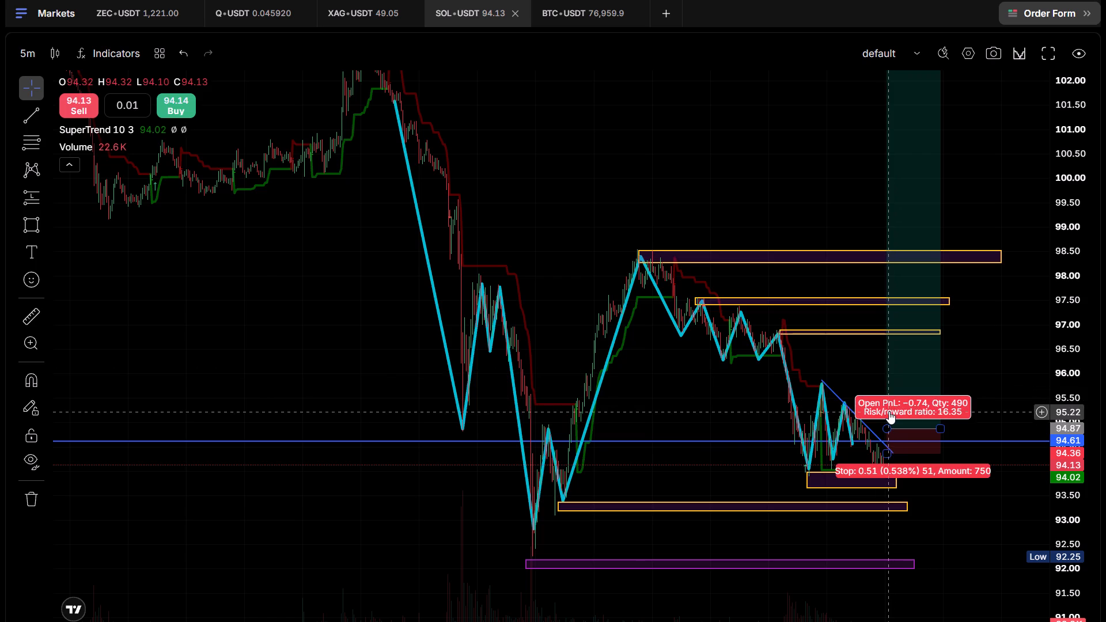
scroll(887, 407, up, 11)
scroll(887, 407, down, 8)
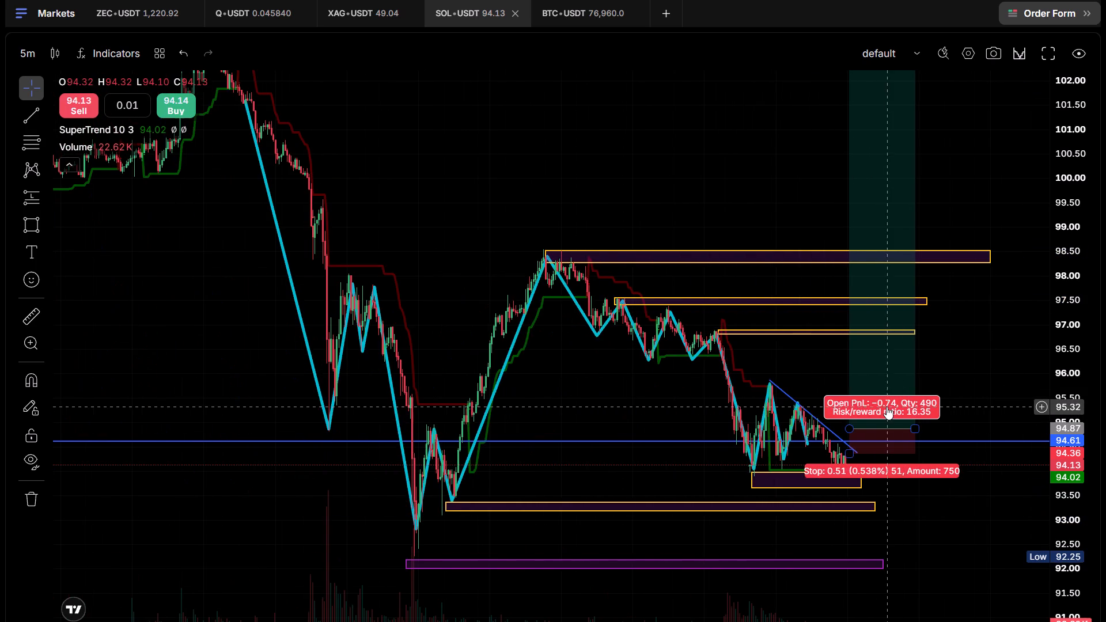
Clear the SOL-USDT chart by removing both indicators and all 11 drawings.
drag(499, 139, 501, 213)
right_click(546, 170)
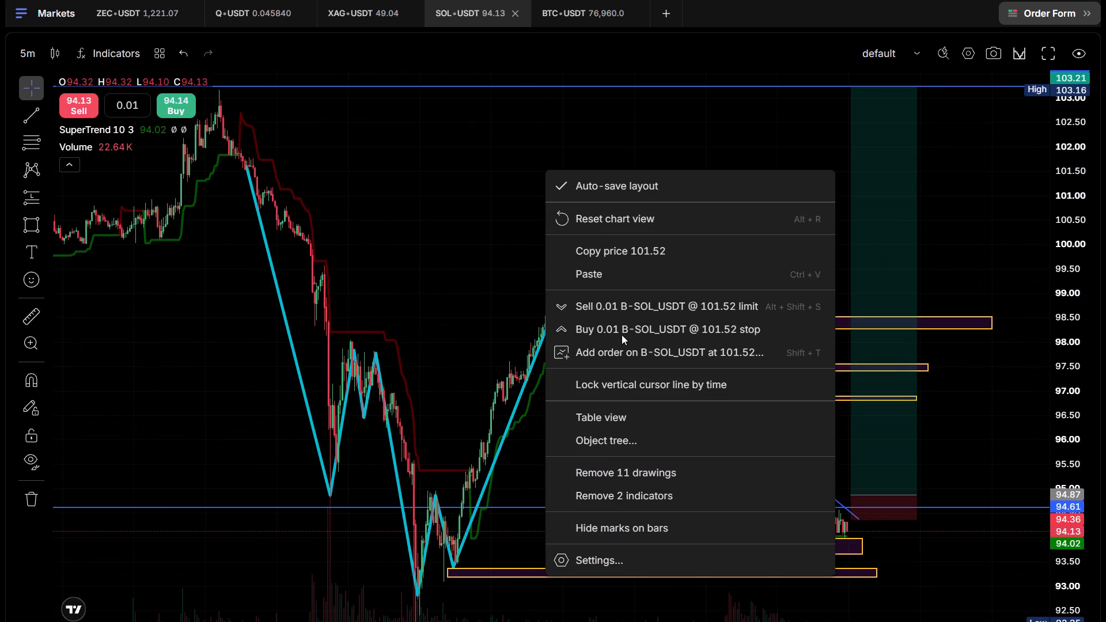
click(623, 495)
right_click(518, 206)
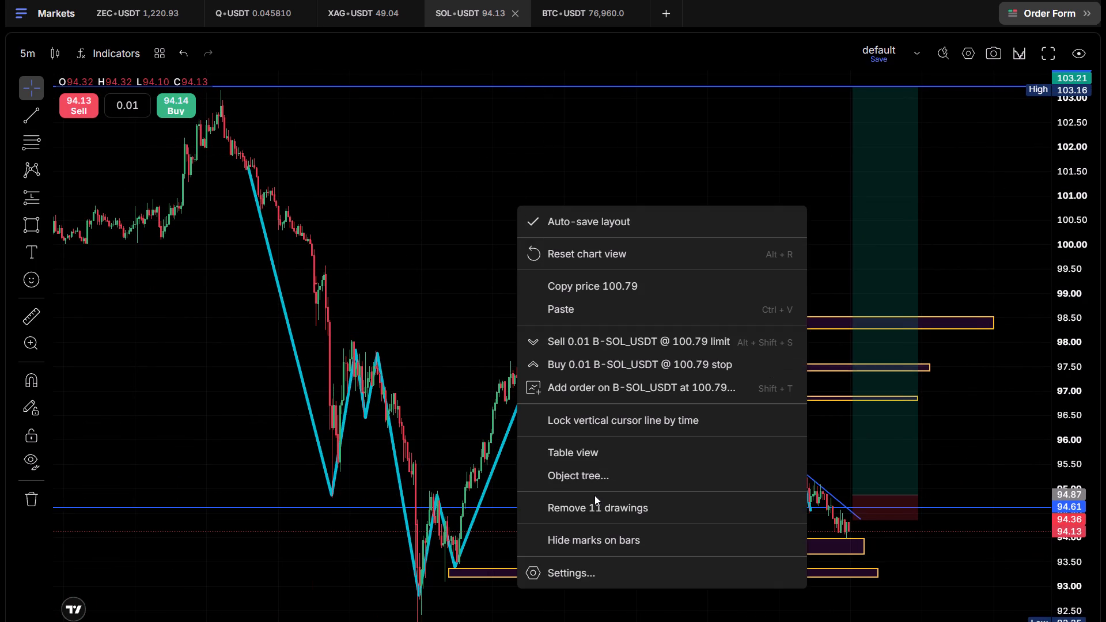
click(601, 506)
Examine the bare chart's price history from the oldest loaded candles through the sharp drop to the latest candles.
scroll(552, 226, down, 3)
scroll(704, 269, down, 2)
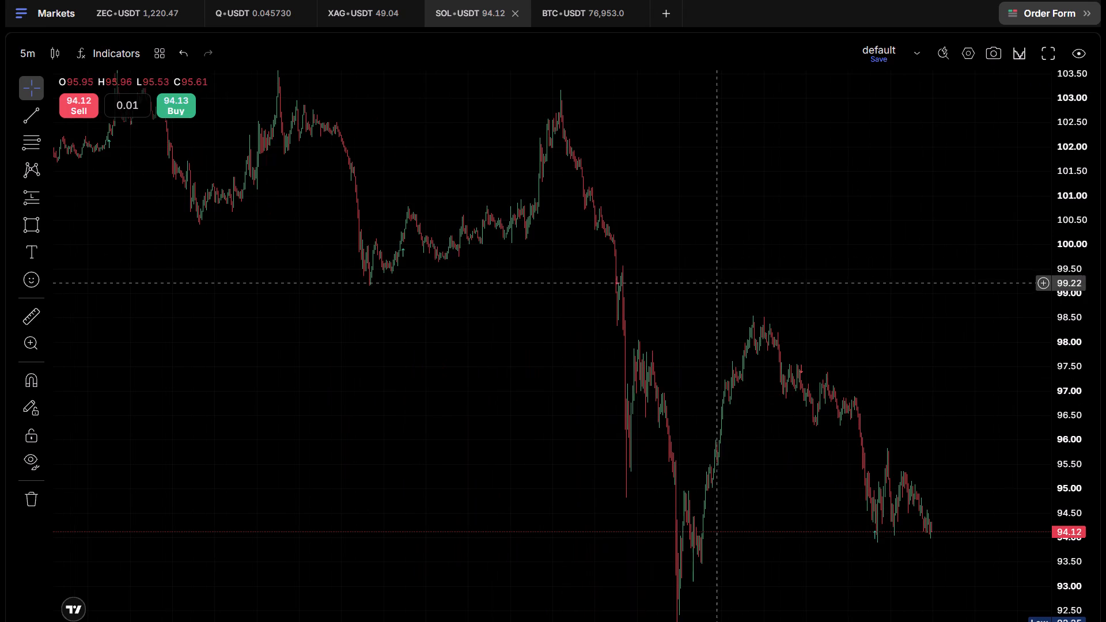
drag(1080, 214, 1086, 402)
scroll(887, 369, down, 6)
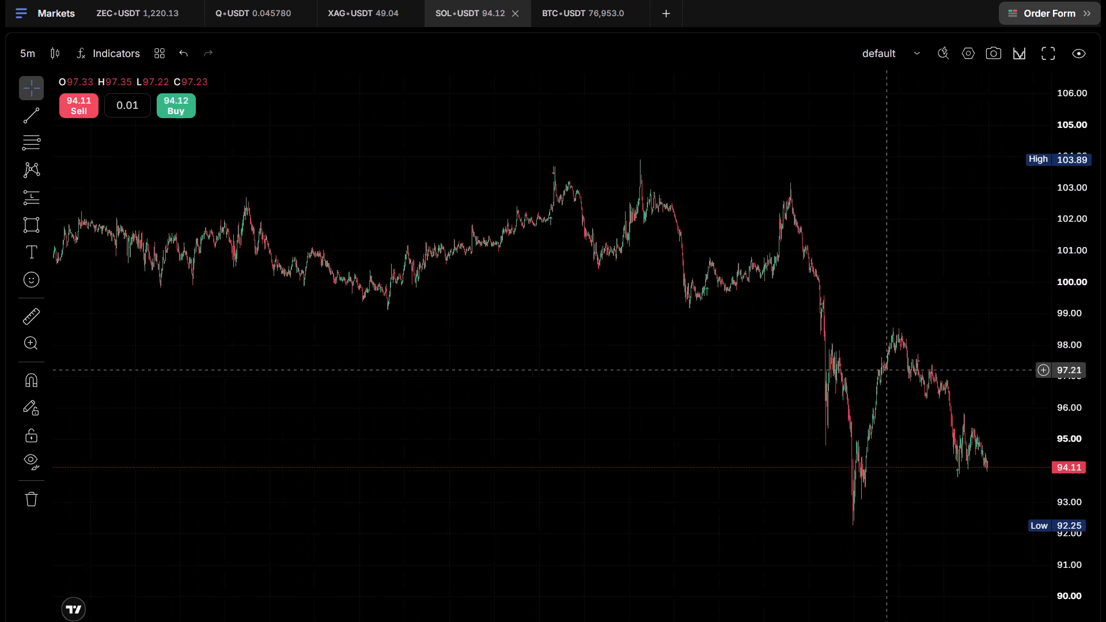
scroll(887, 370, down, 5)
drag(594, 415, 912, 621)
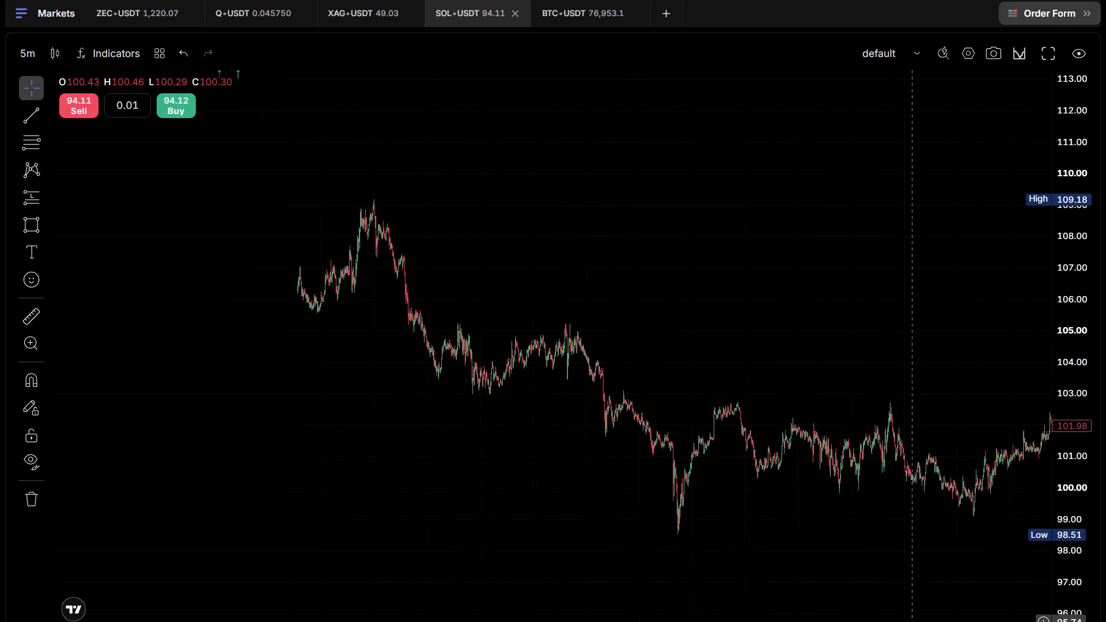
drag(912, 621, 296, 466)
drag(577, 485, 447, 447)
scroll(482, 472, up, 6)
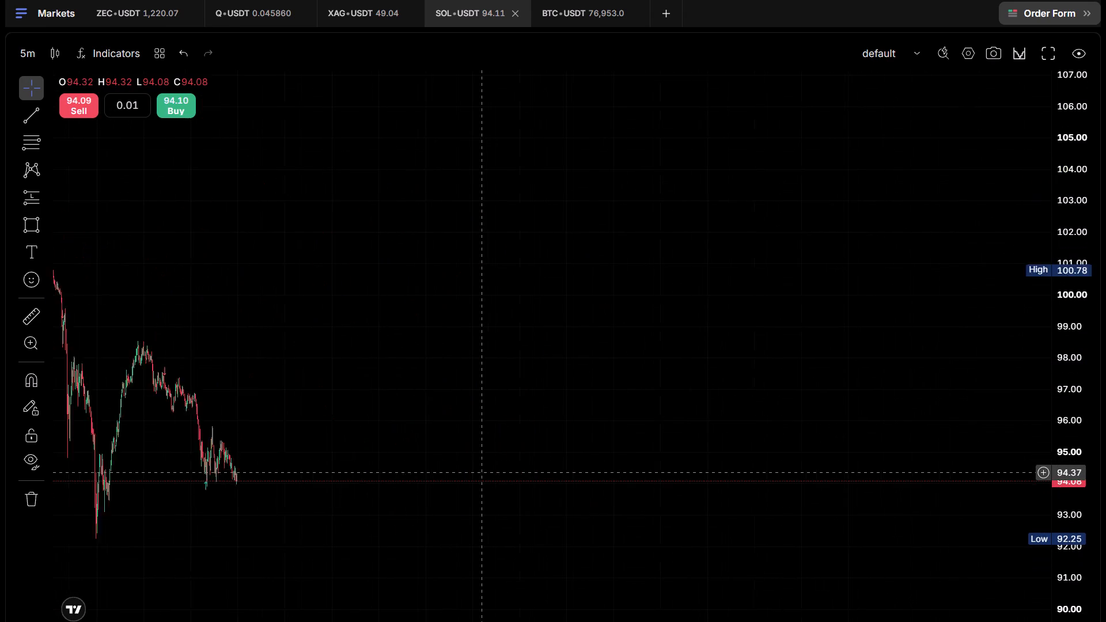
scroll(482, 473, up, 2)
drag(363, 419, 791, 449)
scroll(699, 477, up, 4)
drag(477, 443, 883, 454)
drag(712, 474, 937, 435)
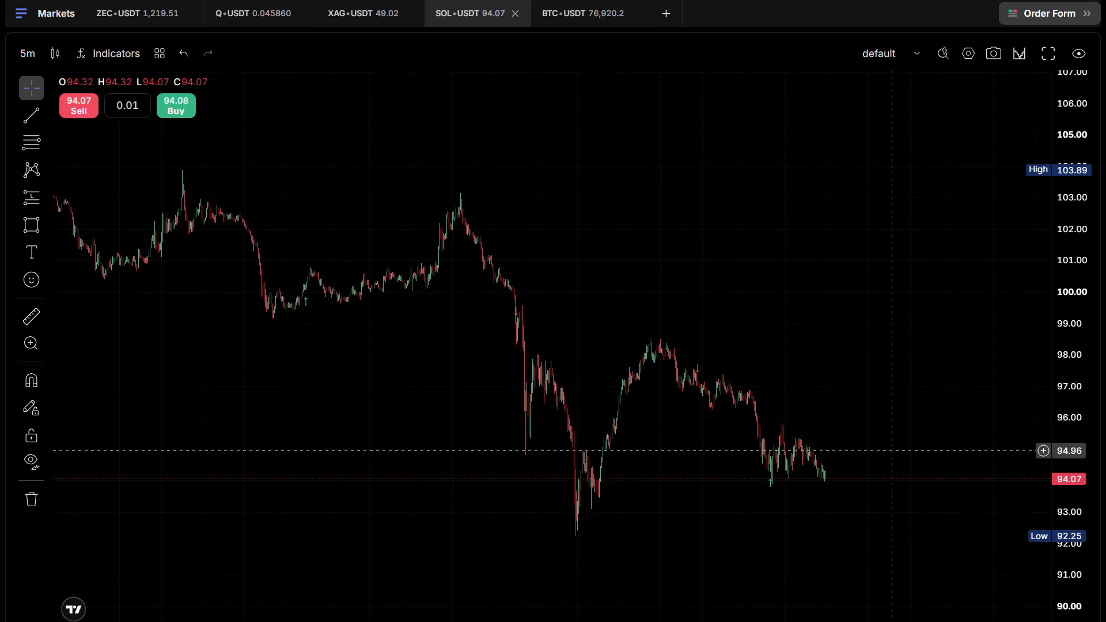
scroll(700, 556, up, 4)
drag(535, 571, 825, 565)
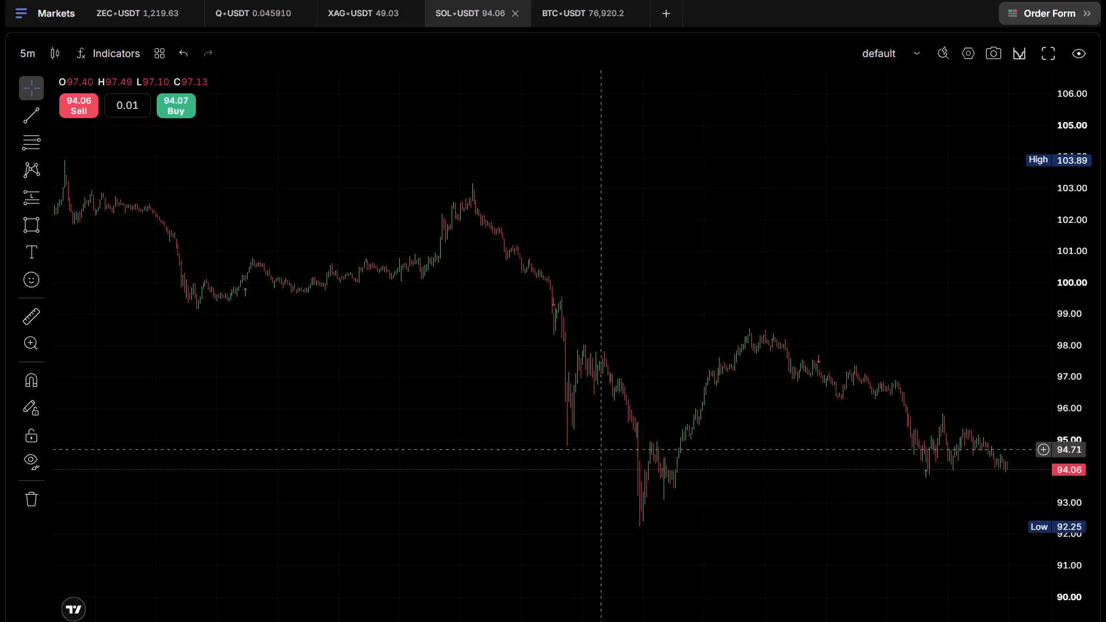
scroll(675, 532, up, 6)
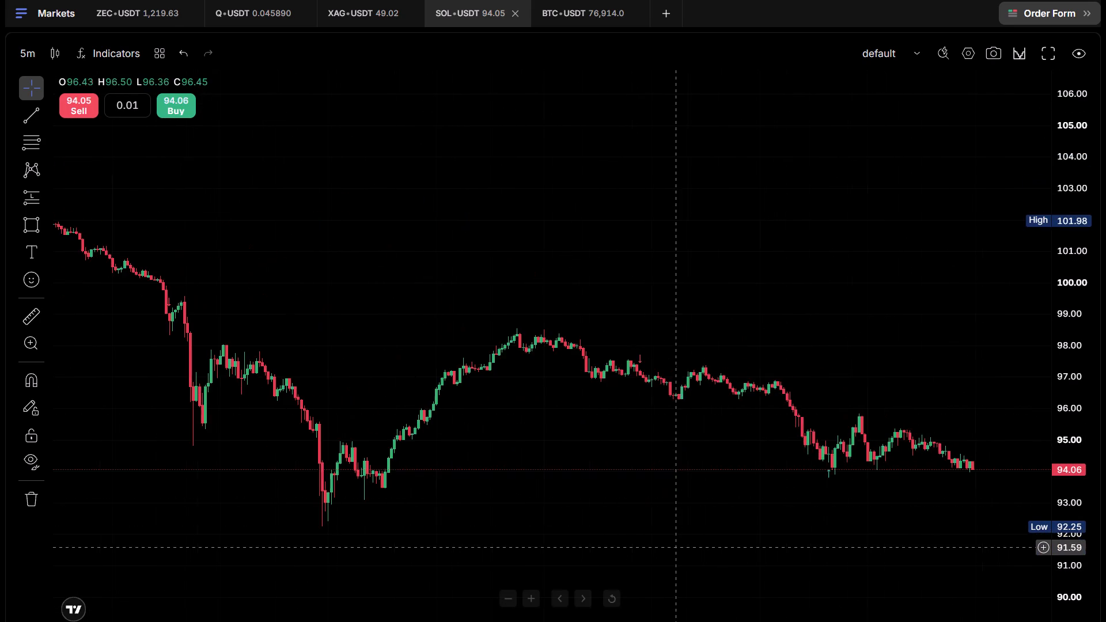
Draw a rising trend line under the swing lows after the sharp drop, from about 92.18 to about 93.90.
drag(451, 542, 800, 528)
drag(1061, 450, 1073, 263)
drag(843, 571, 865, 499)
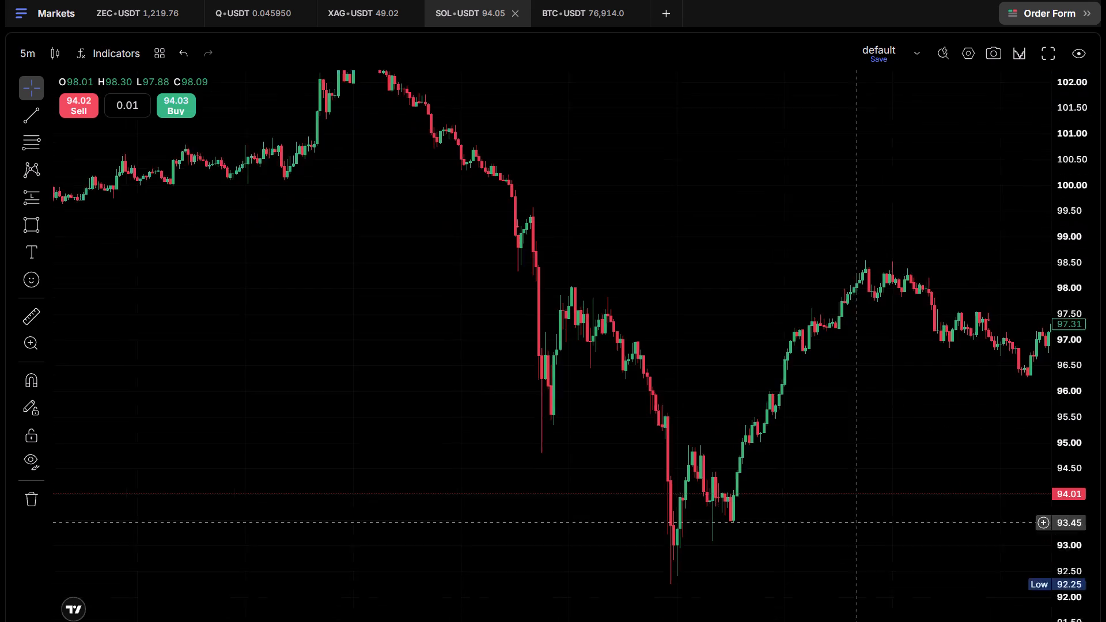
drag(865, 499, 884, 415)
scroll(832, 438, up, 6)
drag(561, 479, 698, 457)
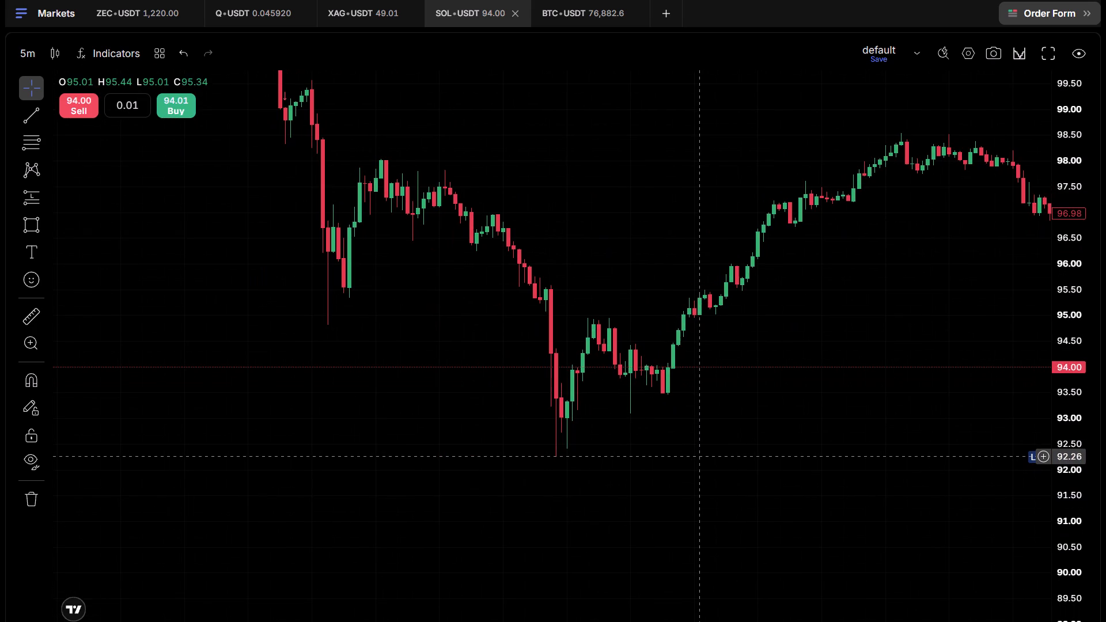
scroll(698, 456, up, 3)
drag(590, 454, 730, 468)
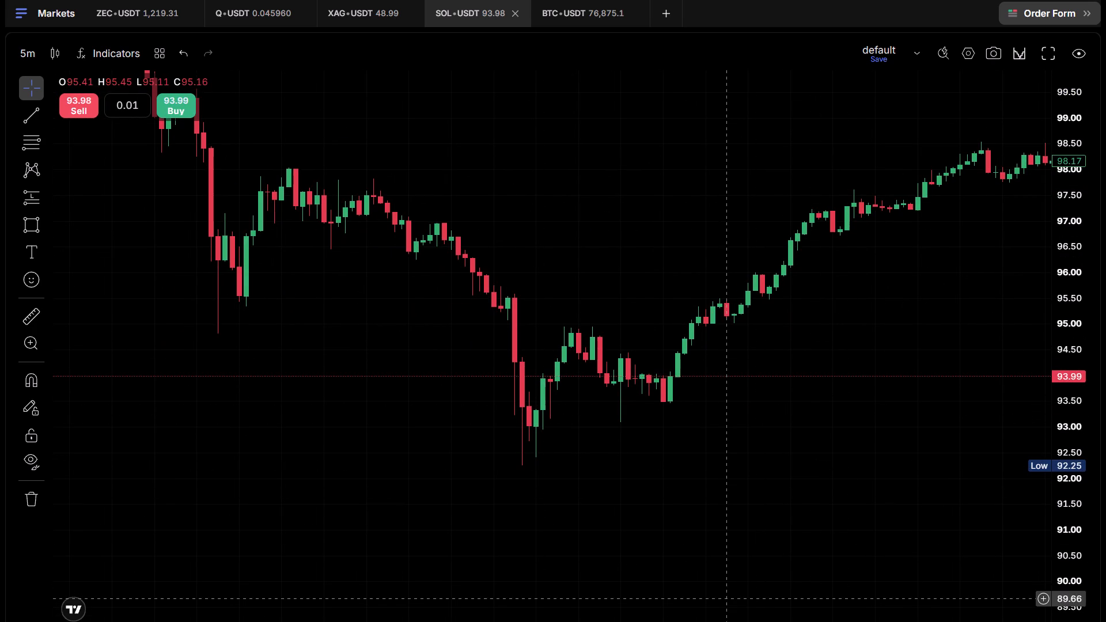
click(25, 126)
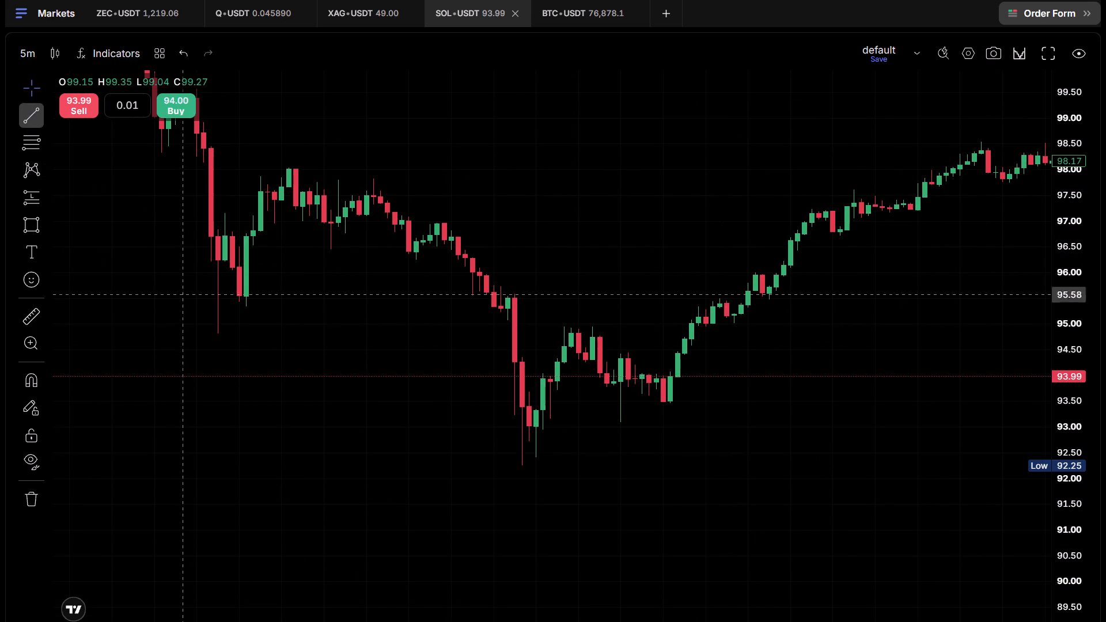
drag(524, 469, 538, 463)
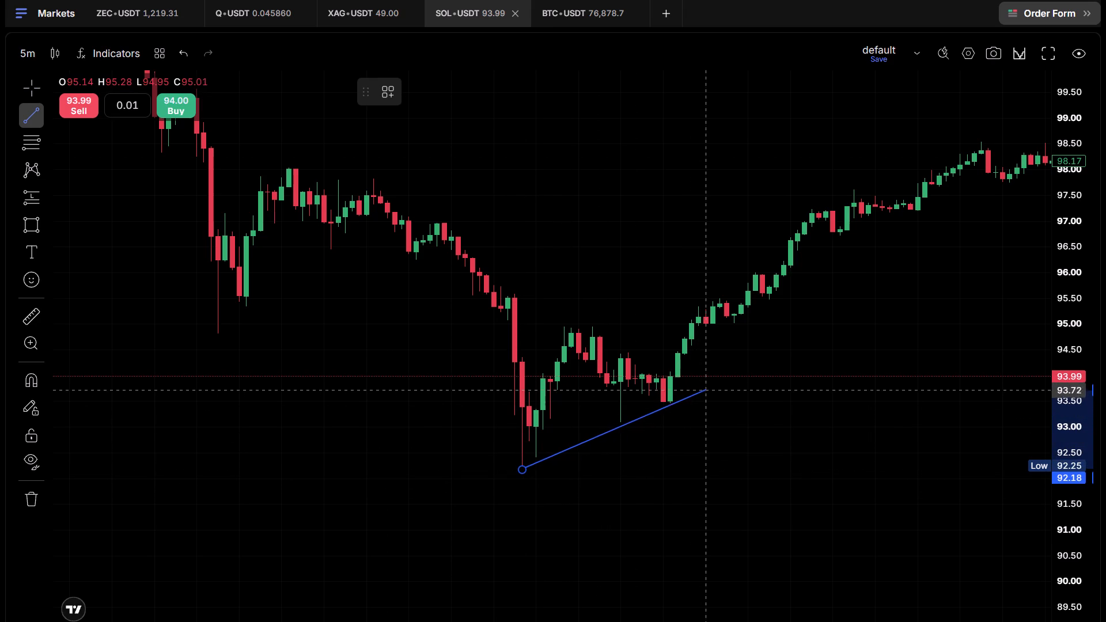
click(721, 381)
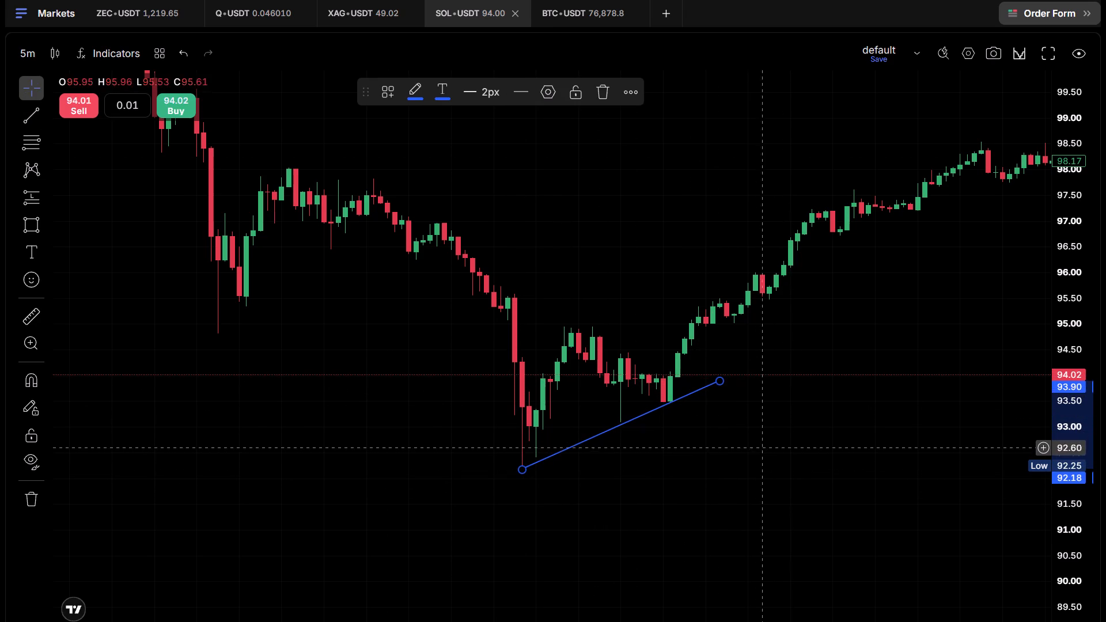
Examine price action around the rising trend line, then the following rally and decline up to the latest candles.
drag(772, 450, 737, 484)
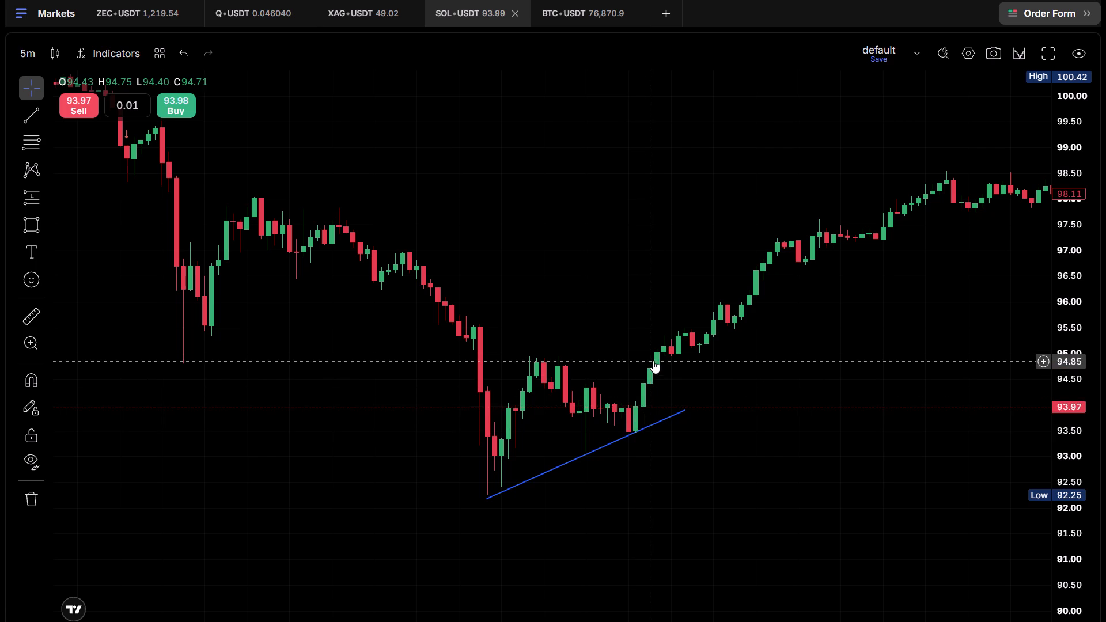
scroll(652, 365, up, 3)
scroll(612, 409, up, 3)
drag(486, 385, 692, 418)
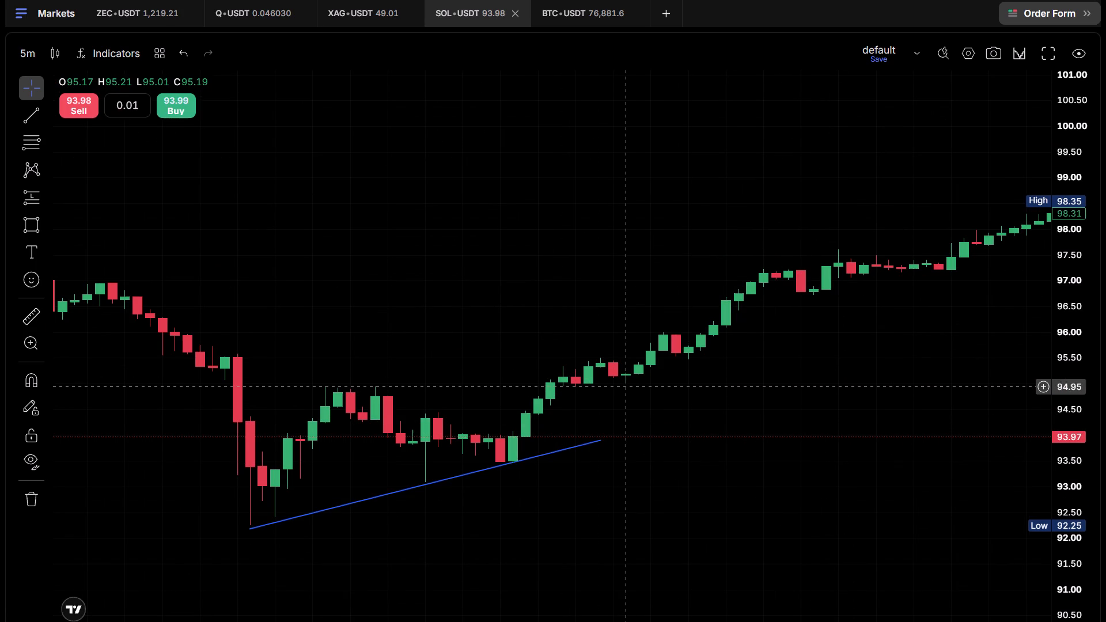
scroll(671, 467, down, 10)
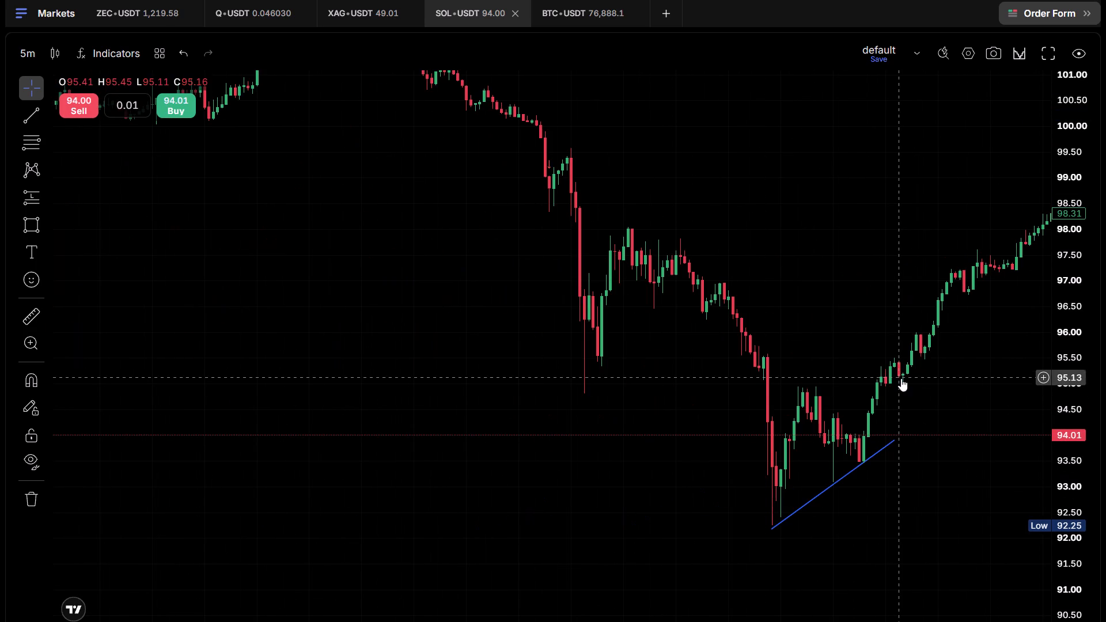
drag(948, 375, 728, 517)
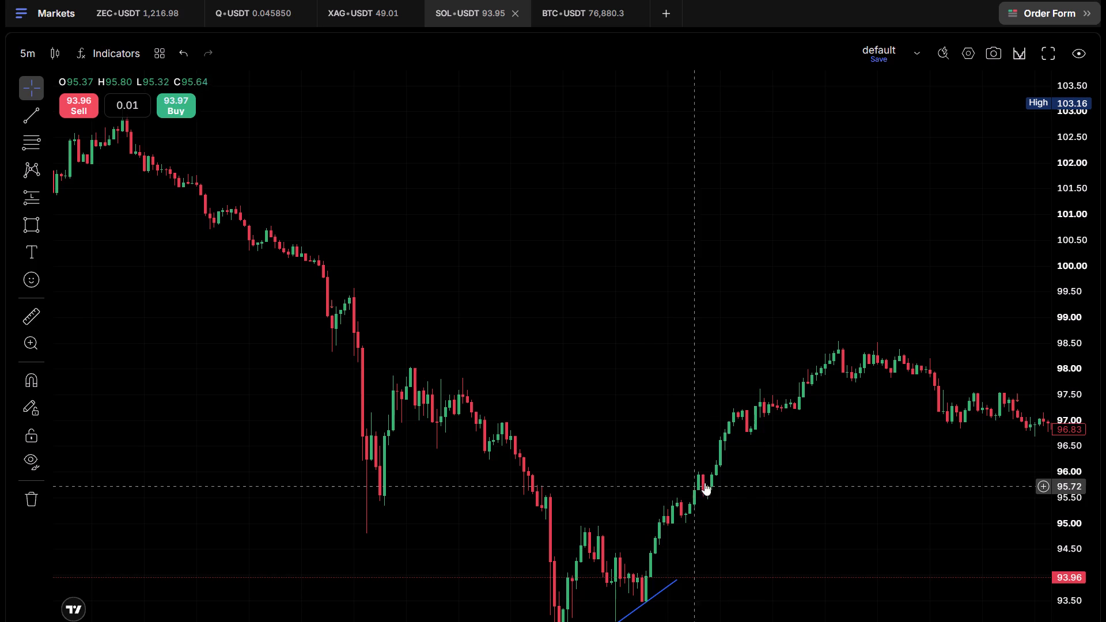
scroll(787, 507, down, 4)
drag(905, 502, 343, 479)
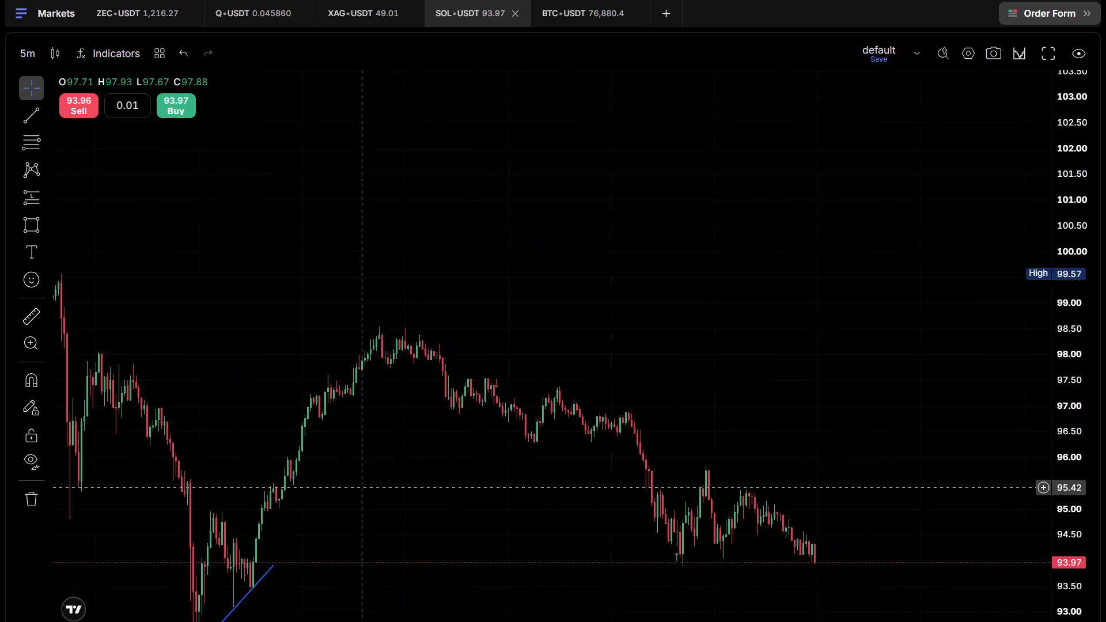
Draw a thin rectangle zone just beneath the recent decline's lows, from about 93.7 to 93.9, extending past the latest candles.
drag(343, 479, 342, 476)
scroll(499, 460, down, 6)
drag(676, 524, 684, 428)
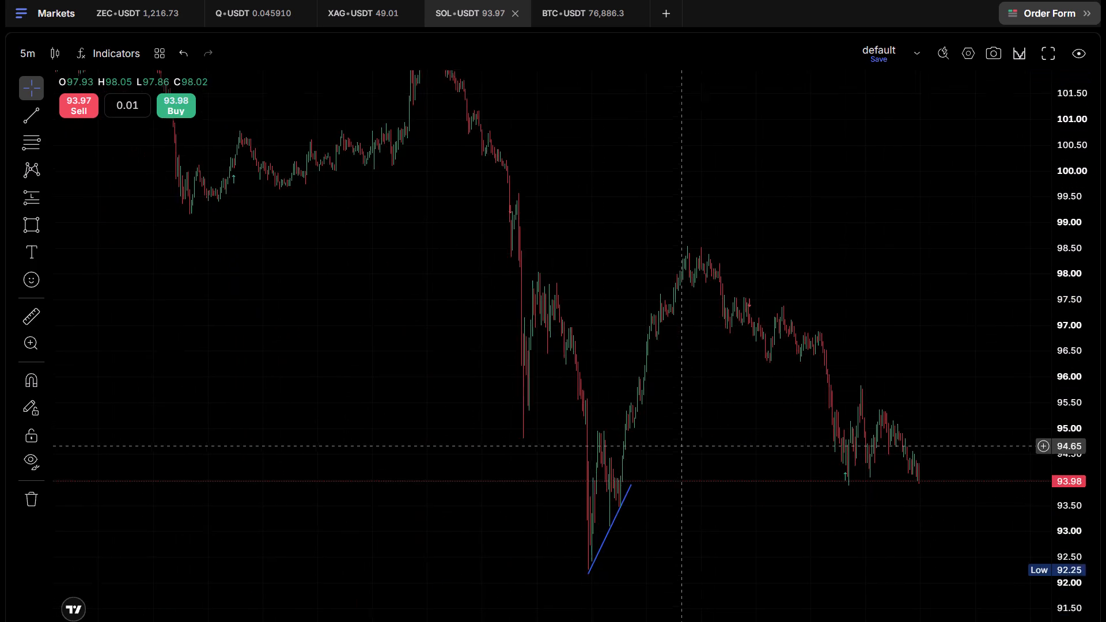
drag(684, 428, 686, 407)
scroll(680, 483, up, 3)
scroll(562, 511, up, 4)
drag(484, 510, 629, 514)
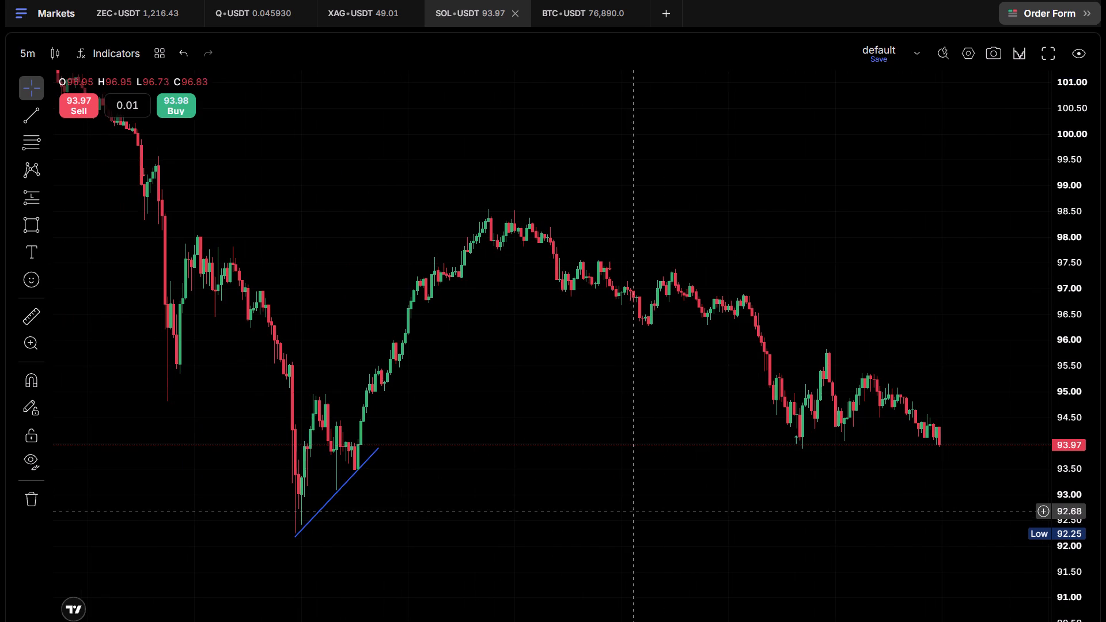
drag(786, 514, 565, 515)
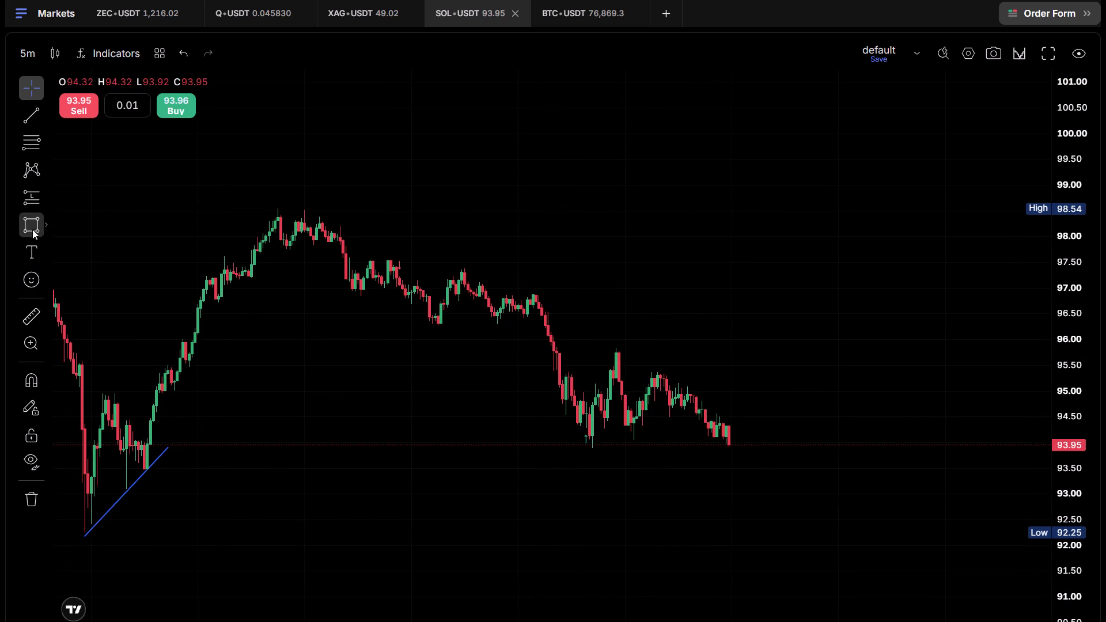
click(33, 227)
drag(569, 447, 798, 456)
click(798, 456)
Draw a rectangle zone above the rebound's swing high, from about 95.7 to 96.04, extending past the latest candles.
drag(616, 569, 572, 572)
drag(616, 548, 567, 552)
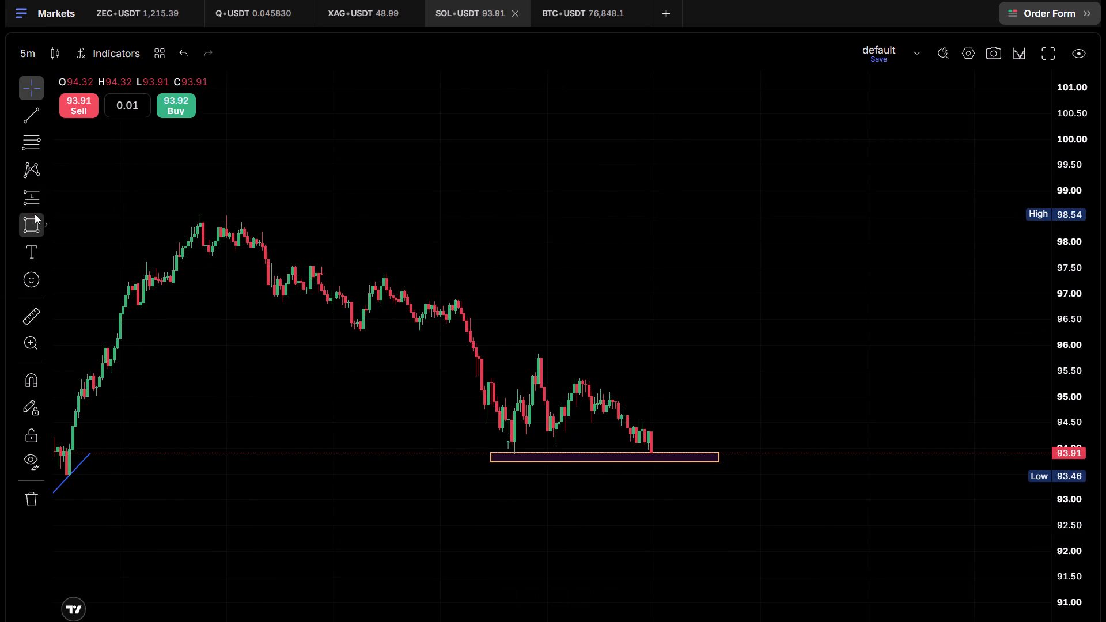
click(35, 214)
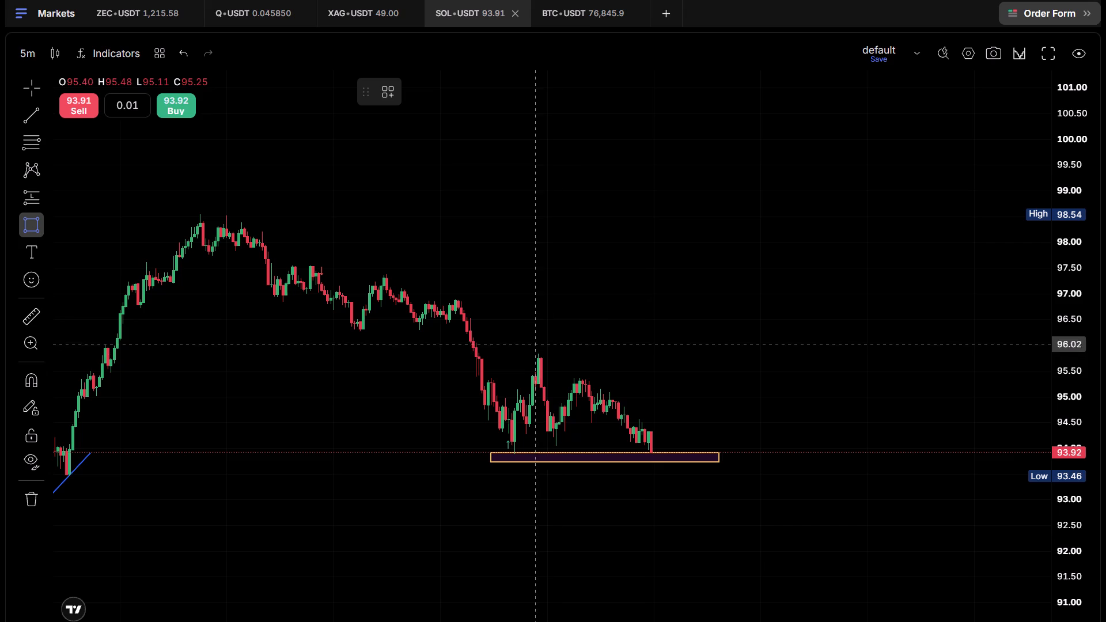
drag(535, 343, 796, 358)
click(796, 358)
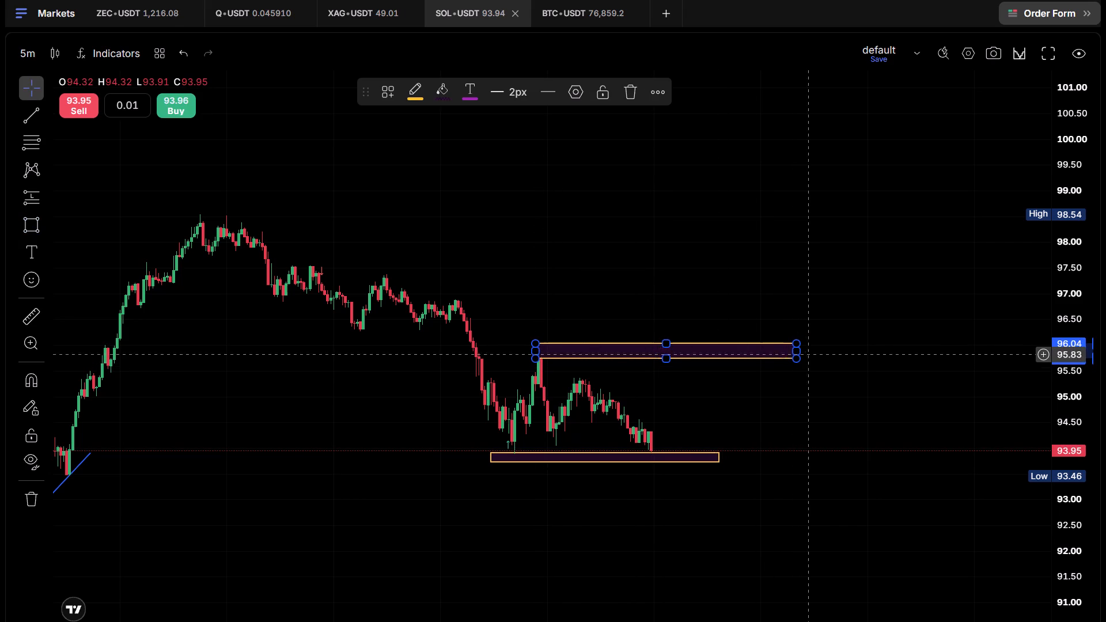
Draw a thin rectangle zone at the swing high preceding the latest drop, from about 96.84 to 96.96, extending past the latest candles.
click(32, 217)
drag(454, 295, 852, 302)
click(852, 302)
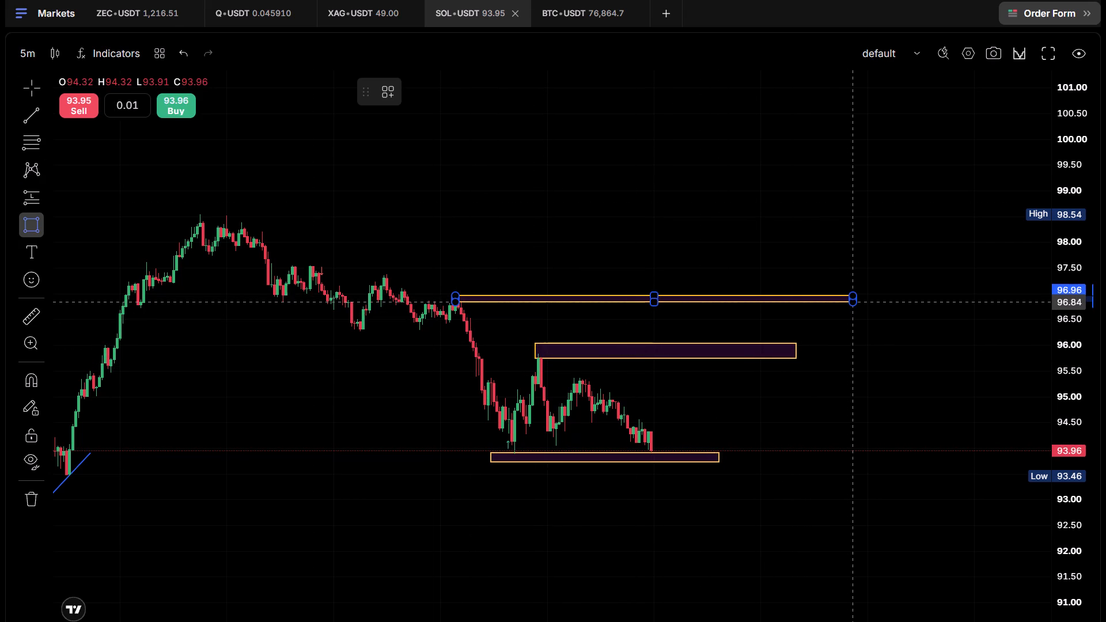
Examine the three rectangle zones in relation to the preceding rally and the latest candles.
scroll(759, 577, up, 3)
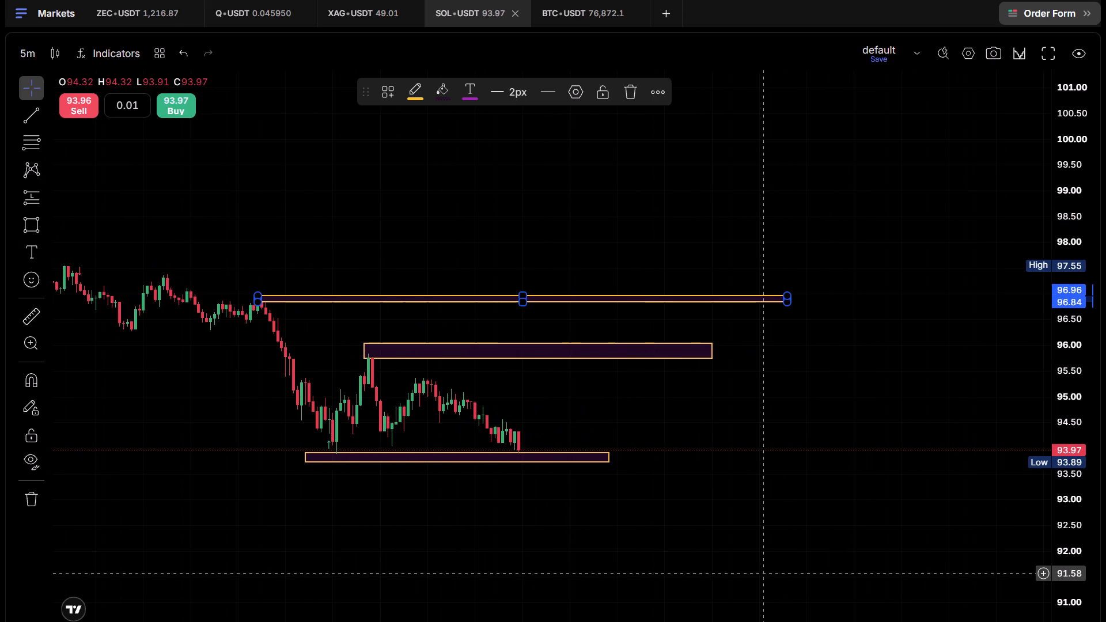
scroll(527, 541, down, 9)
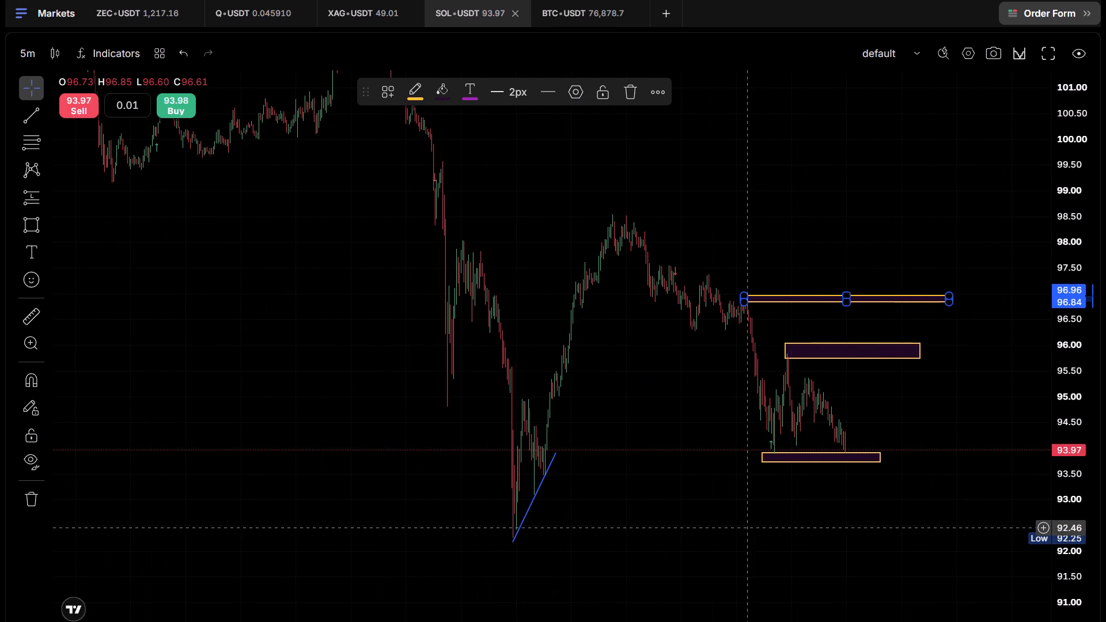
drag(748, 526, 743, 480)
scroll(746, 480, up, 6)
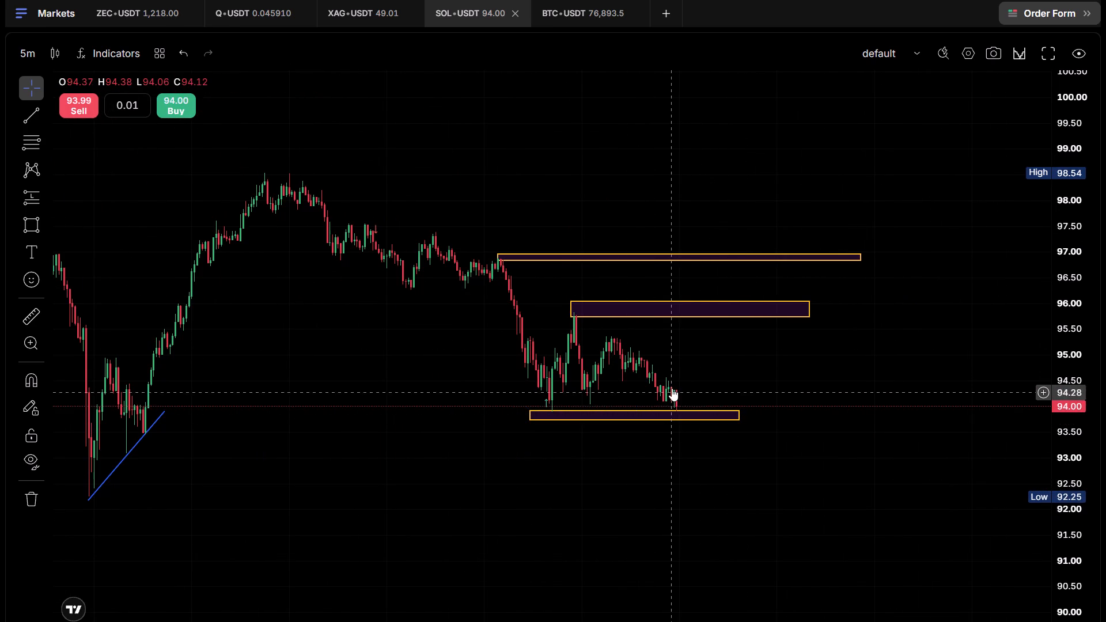
scroll(682, 404, up, 6)
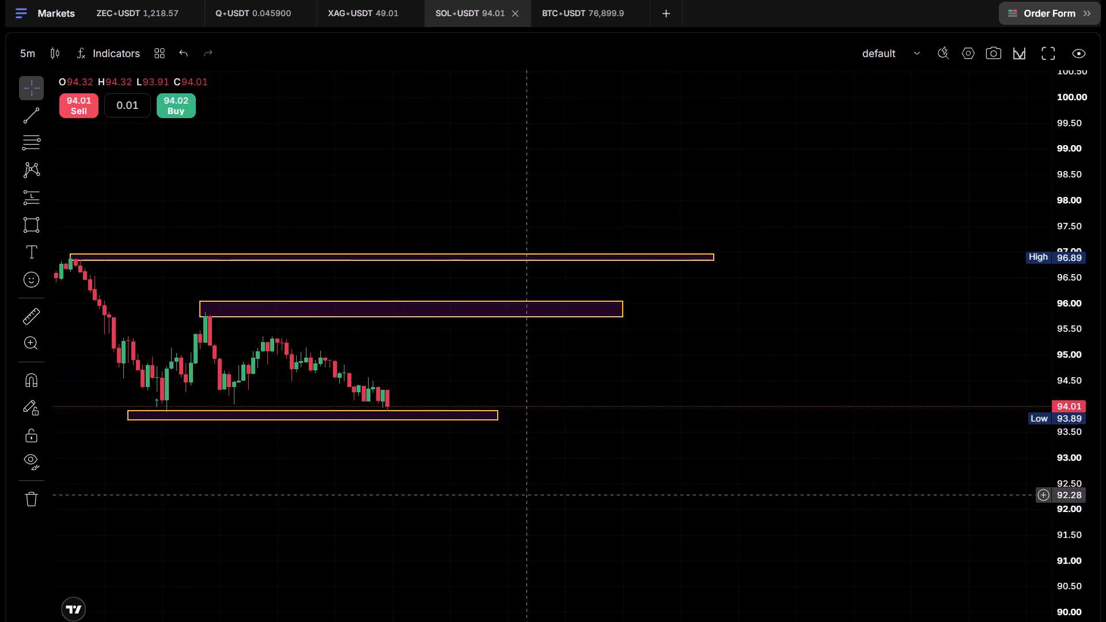
Examine the wider price history from the earlier peaks through the sharp drop, comparing it with the three zones.
scroll(525, 496, down, 18)
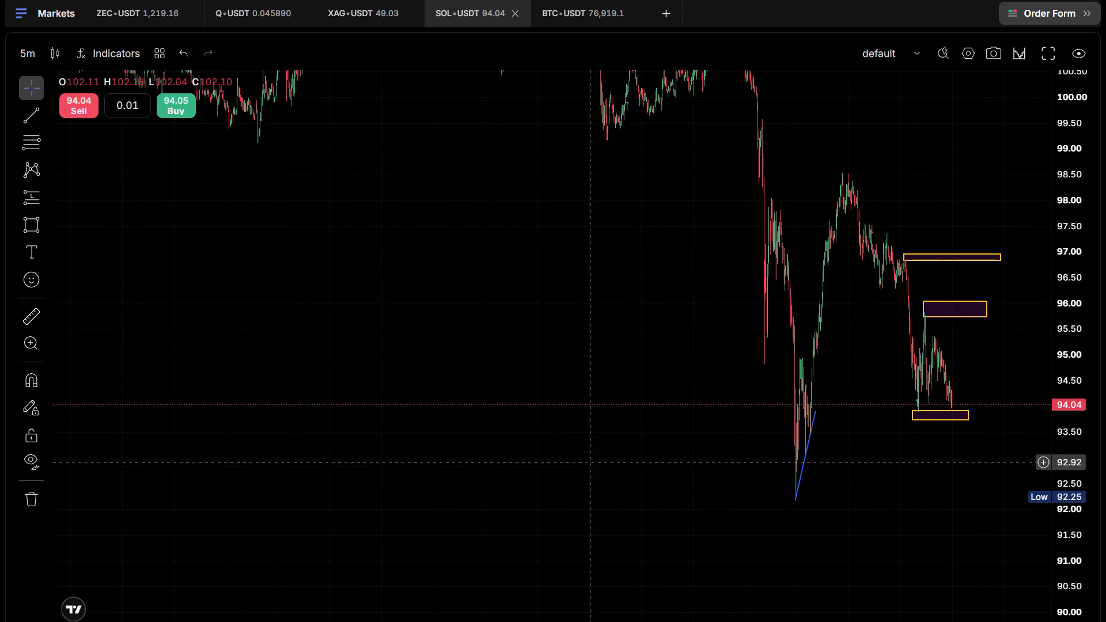
drag(583, 309, 527, 506)
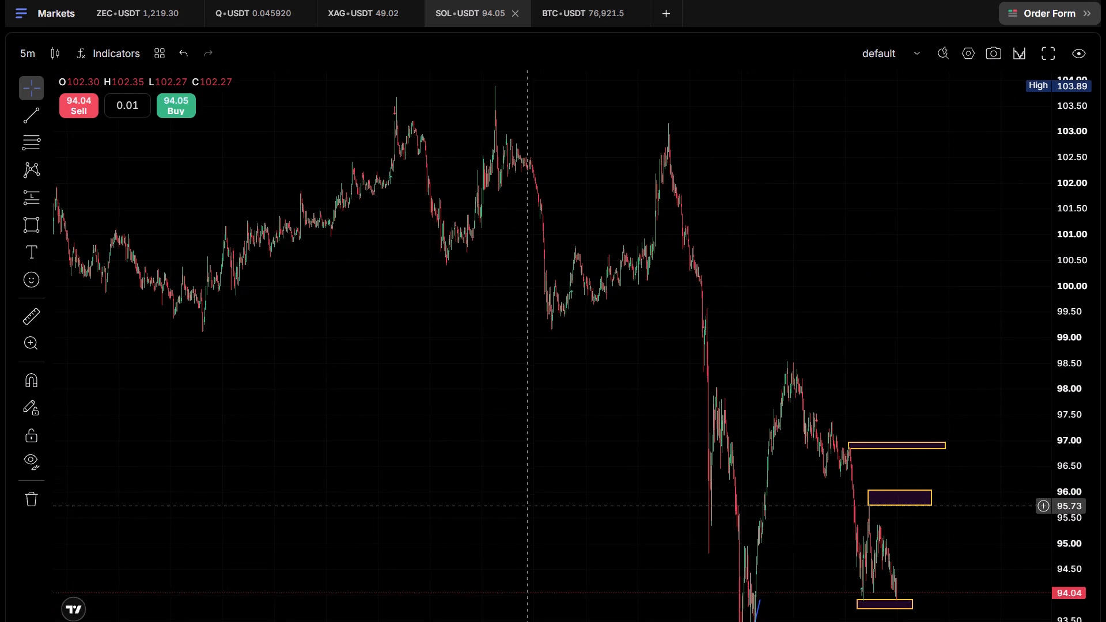
drag(527, 506, 521, 494)
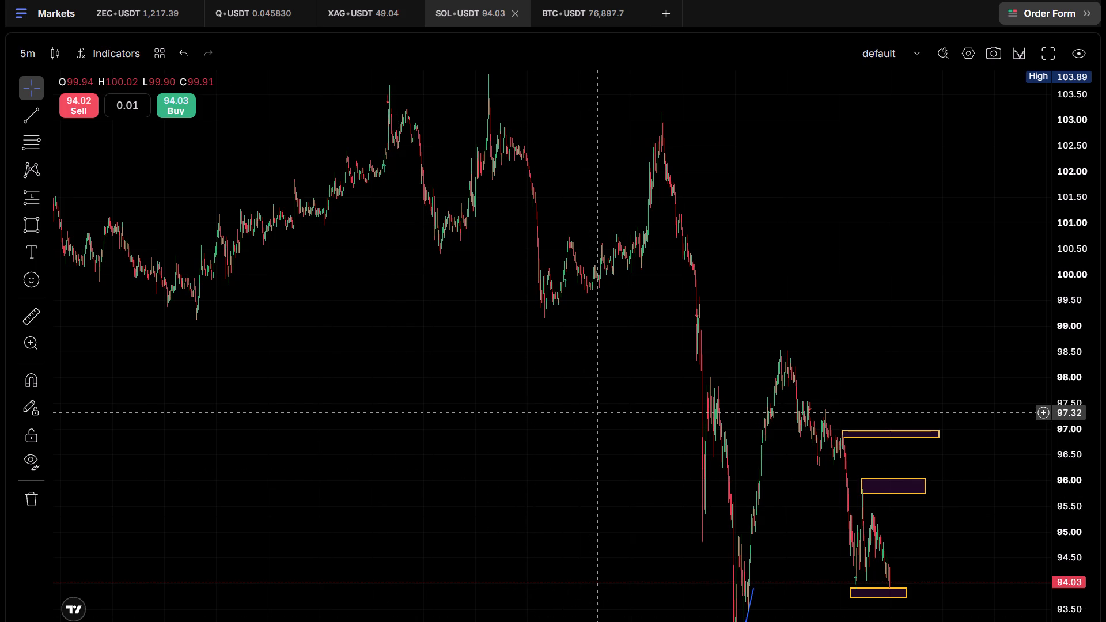
scroll(597, 412, up, 7)
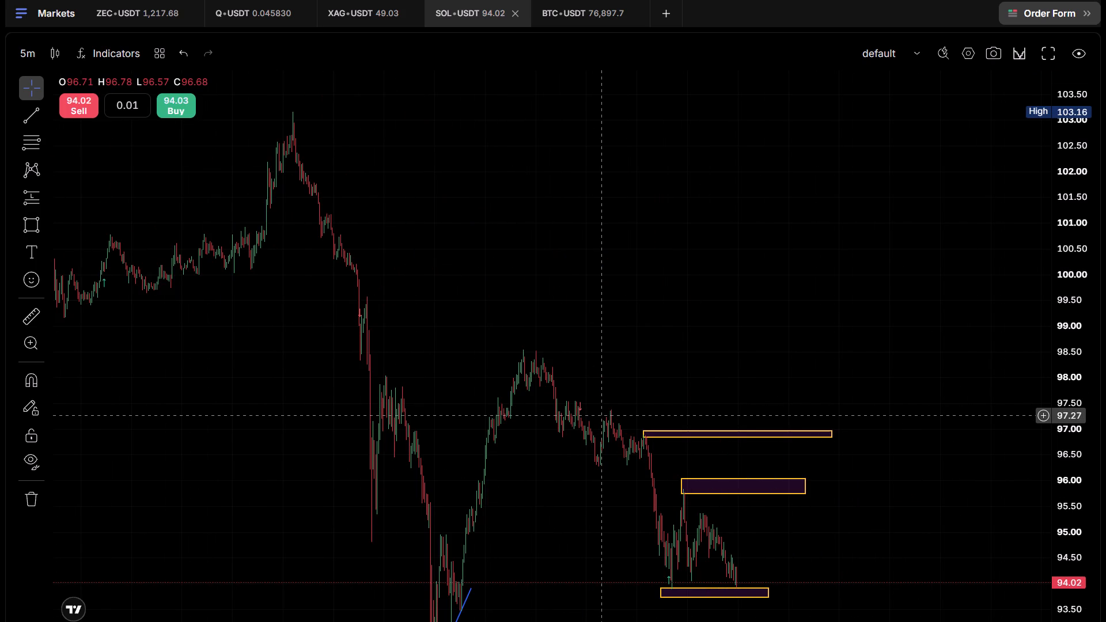